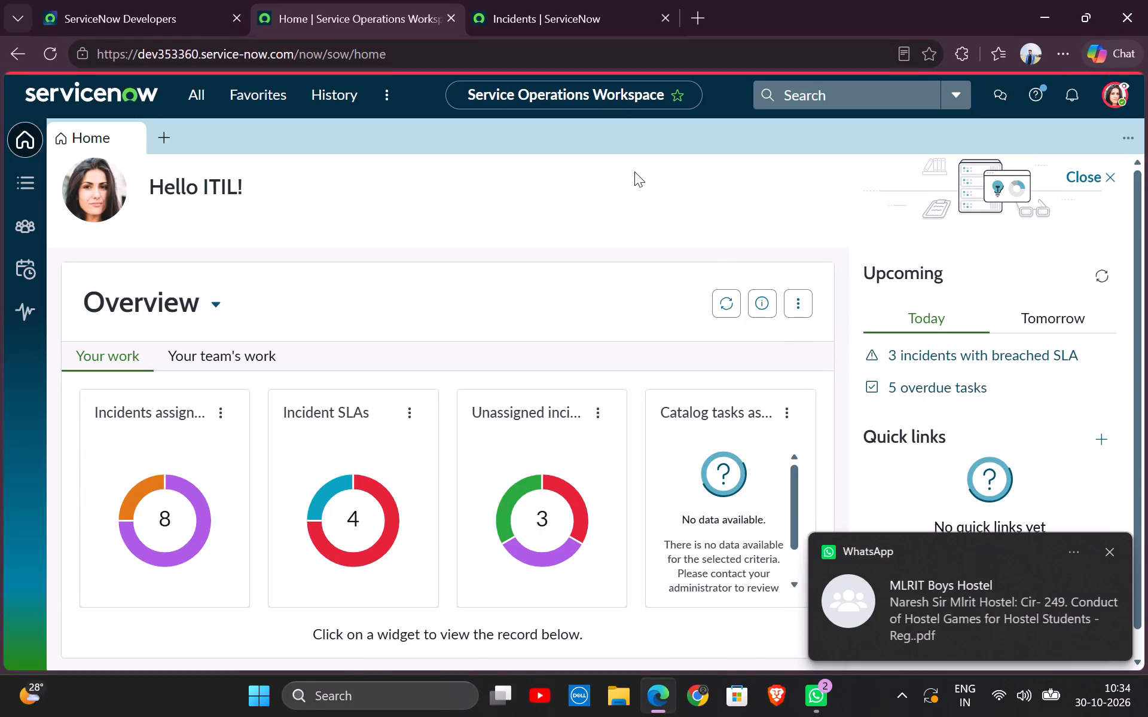
# Dismiss the WhatsApp notification.
pyautogui.click(1109, 550)
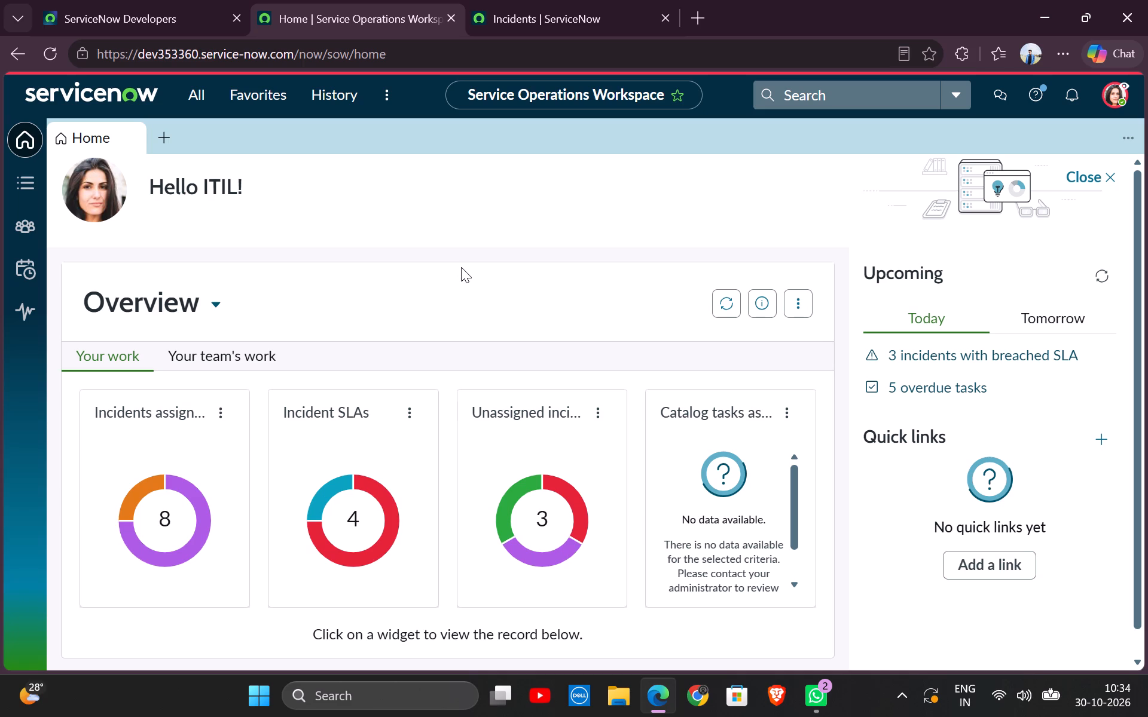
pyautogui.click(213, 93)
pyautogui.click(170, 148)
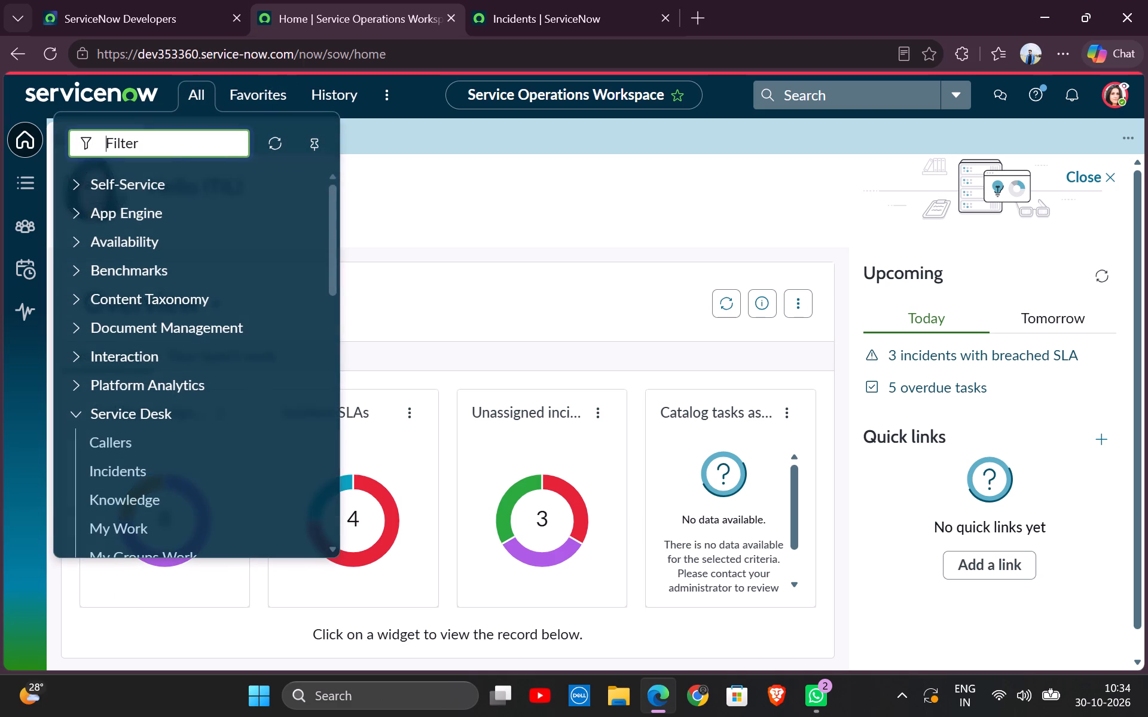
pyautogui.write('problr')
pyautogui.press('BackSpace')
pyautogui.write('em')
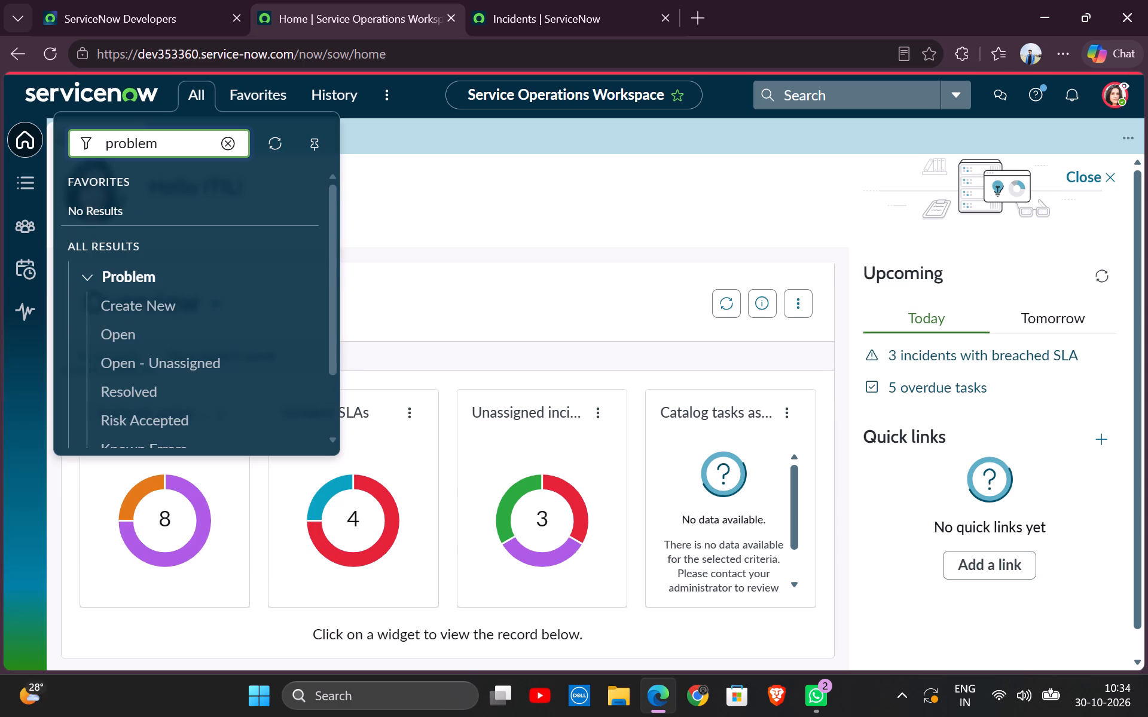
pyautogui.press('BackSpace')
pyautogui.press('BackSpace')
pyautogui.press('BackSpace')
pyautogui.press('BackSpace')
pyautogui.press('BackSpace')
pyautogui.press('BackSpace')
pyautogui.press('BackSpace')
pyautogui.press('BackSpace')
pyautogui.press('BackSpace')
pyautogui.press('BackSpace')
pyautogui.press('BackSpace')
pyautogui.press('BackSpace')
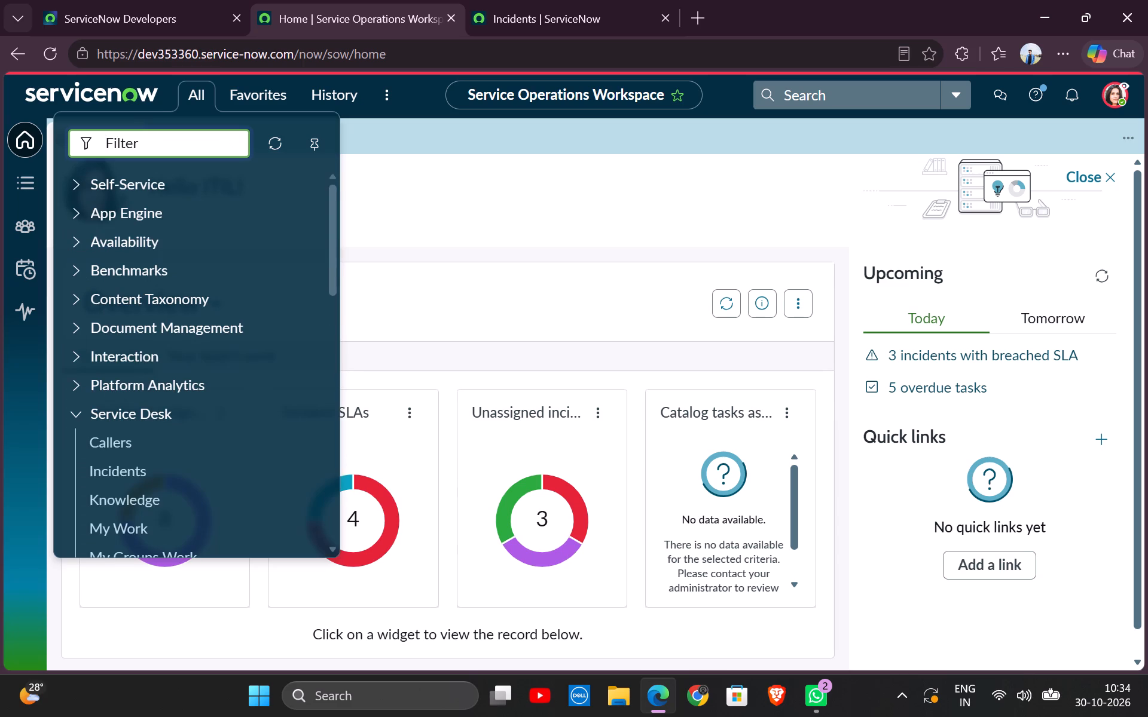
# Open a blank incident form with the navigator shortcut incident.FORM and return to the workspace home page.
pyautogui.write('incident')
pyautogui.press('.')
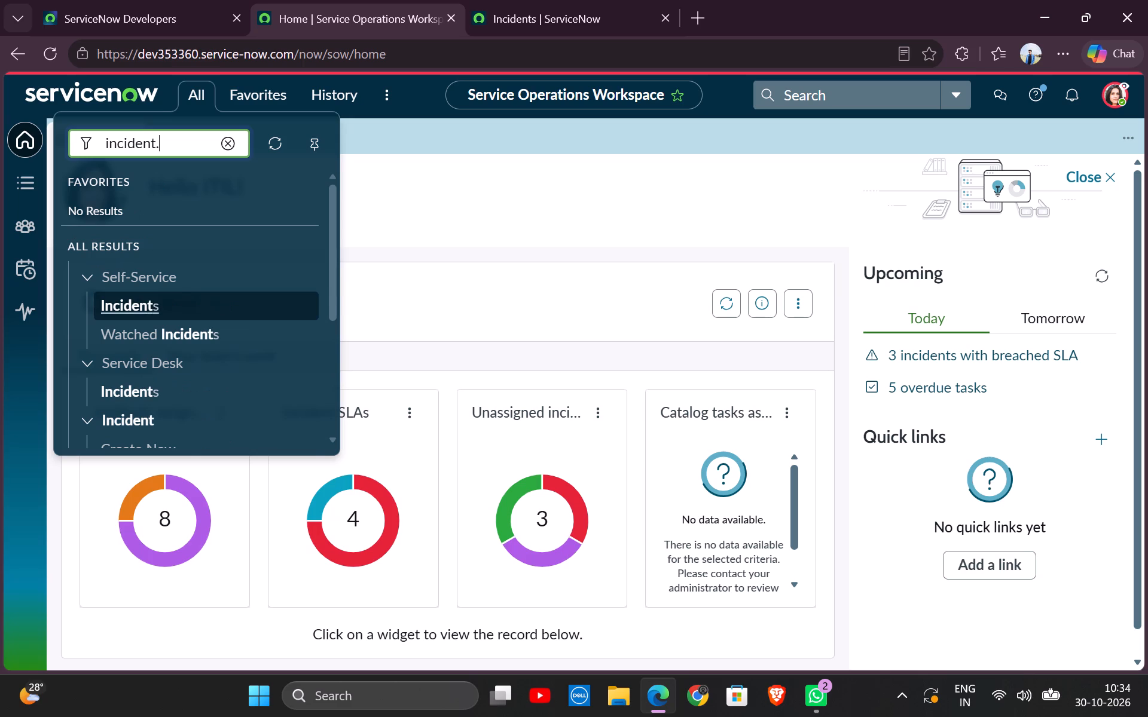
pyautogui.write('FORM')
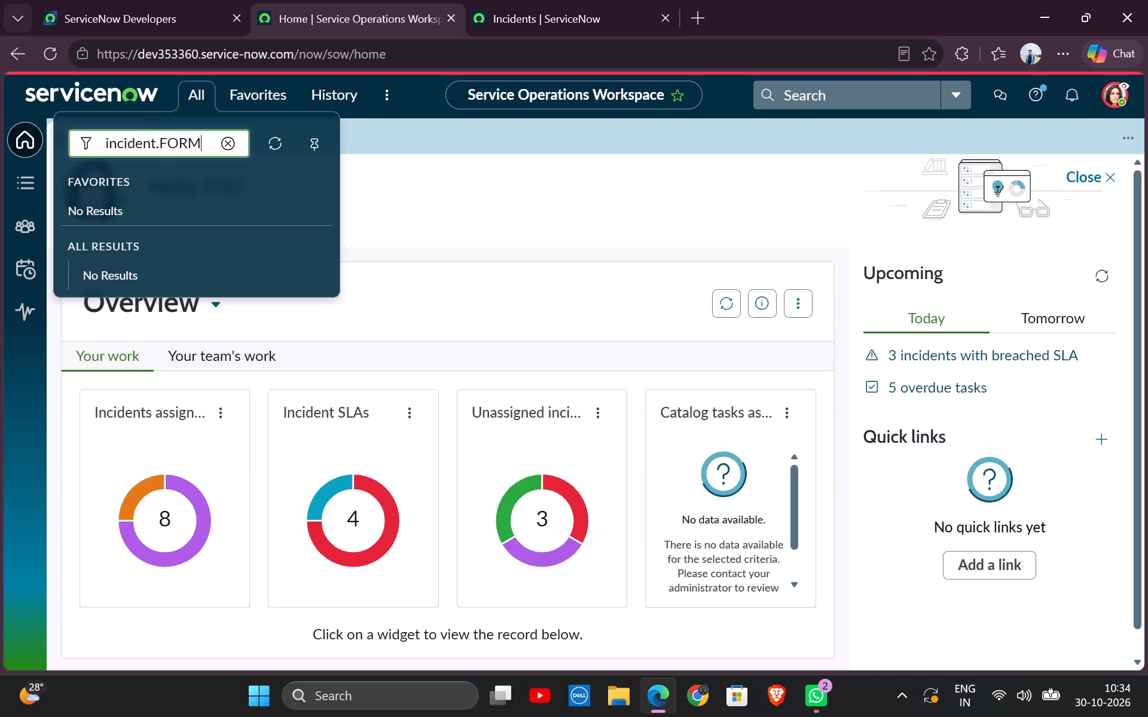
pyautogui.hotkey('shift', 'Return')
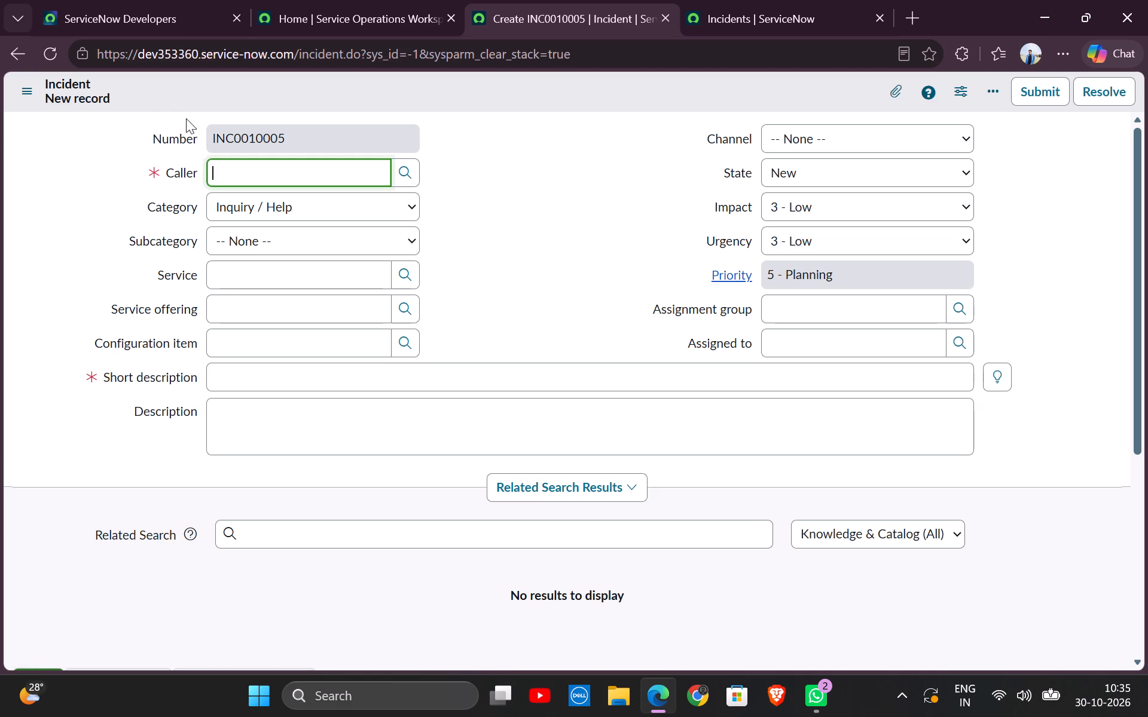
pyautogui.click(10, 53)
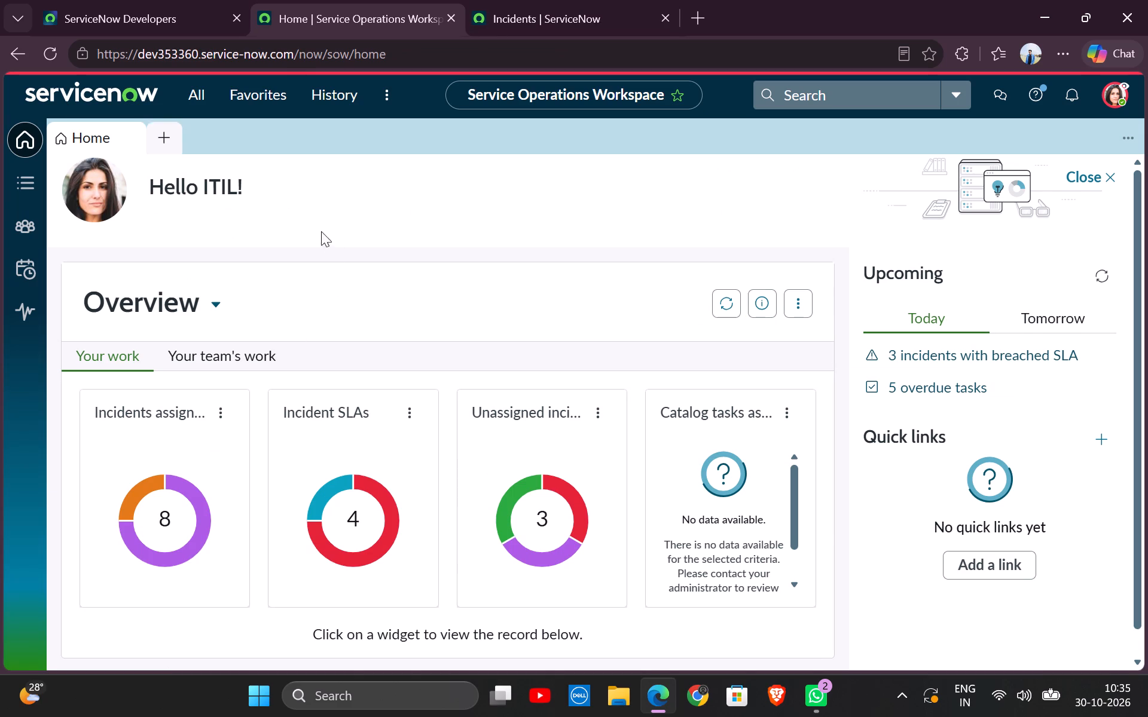
# Open the full incident list with the navigator shortcut incident.LIST.
pyautogui.click(210, 91)
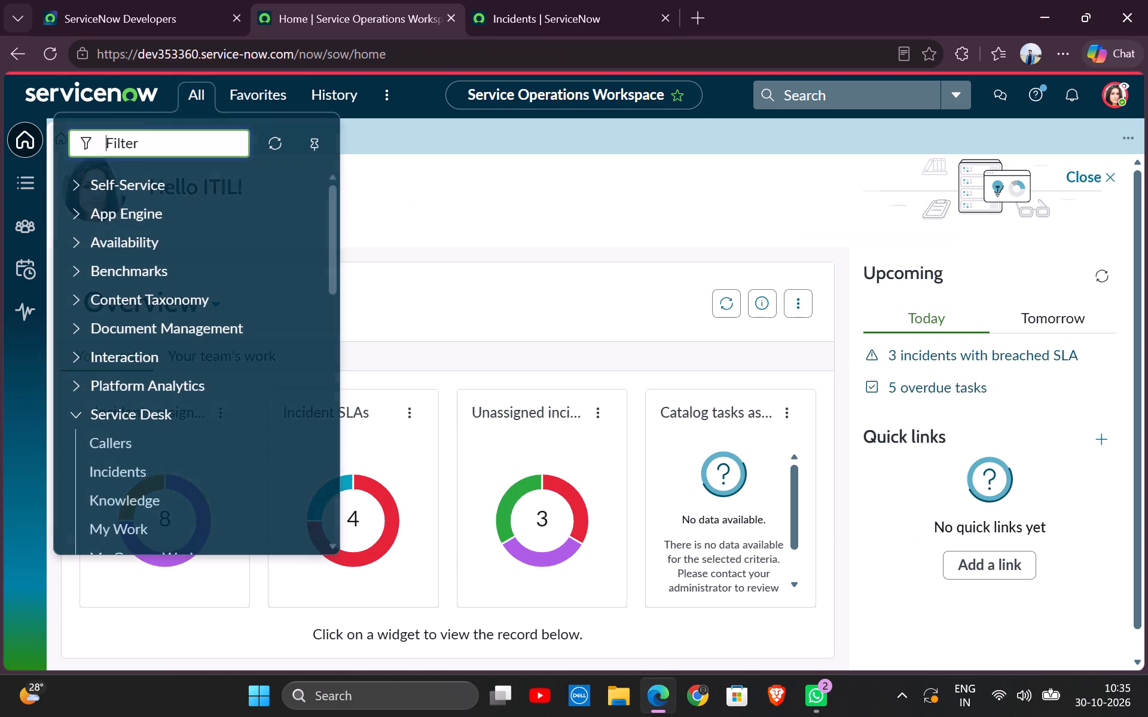
pyautogui.click(200, 140)
pyautogui.write('inci')
pyautogui.press('n')
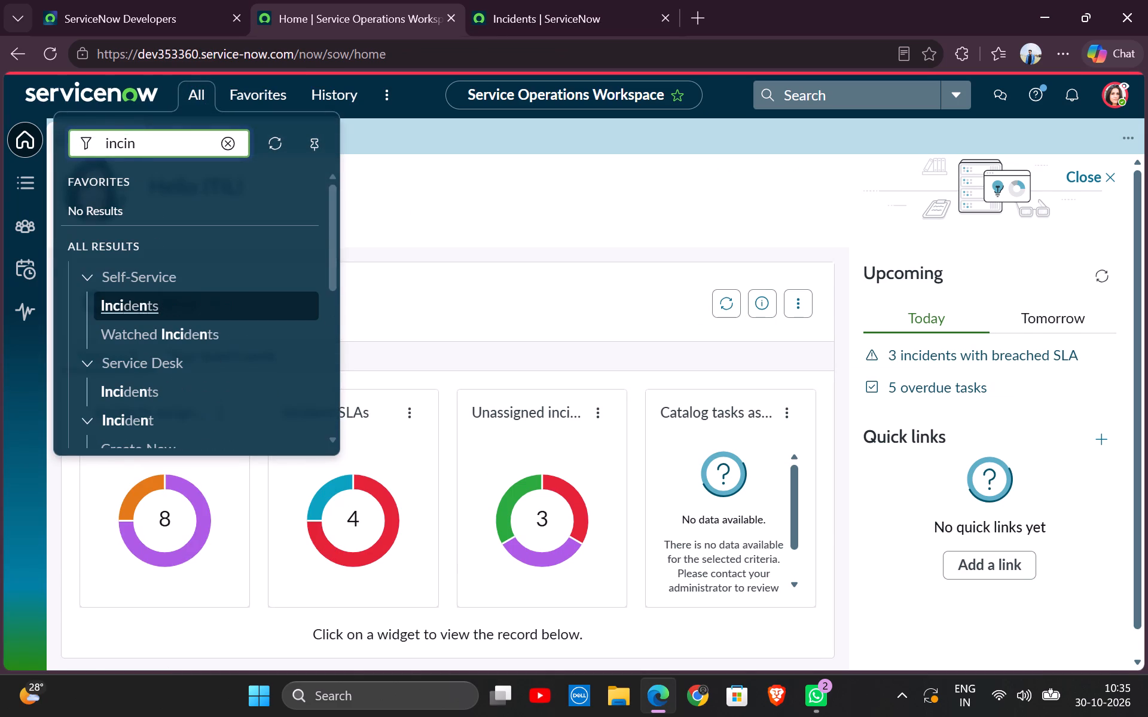
pyautogui.press('BackSpace')
pyautogui.write('dent')
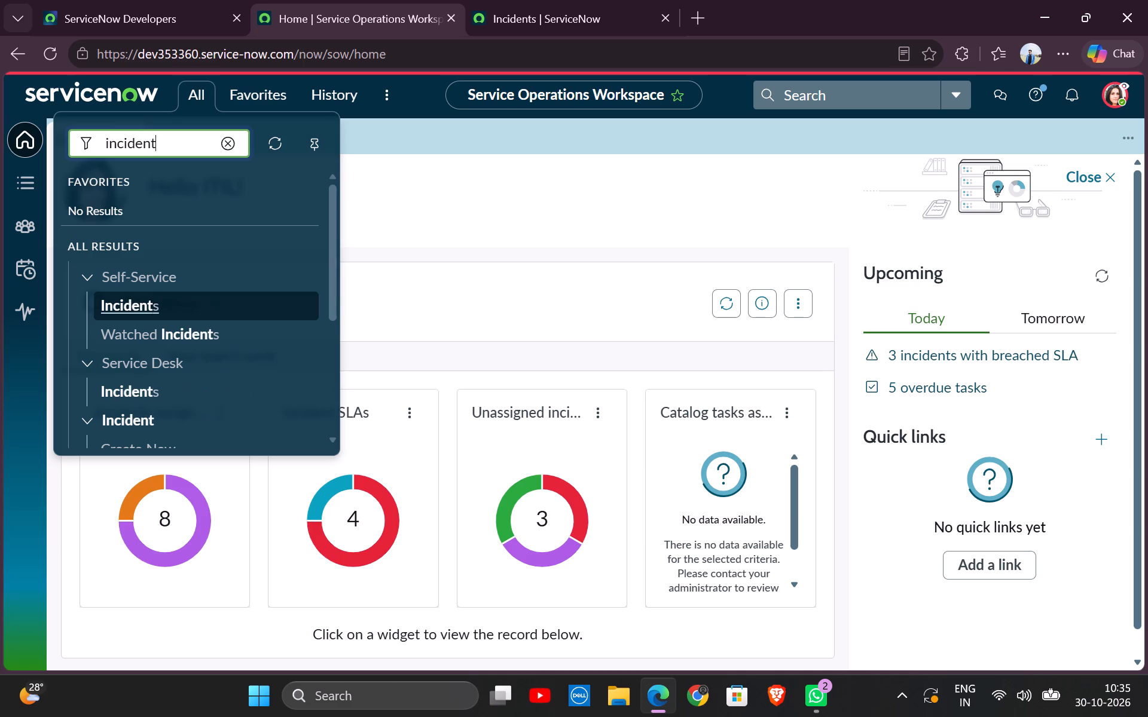
pyautogui.press('.')
pyautogui.write('LIST')
pyautogui.hotkey('shift', 'Return')
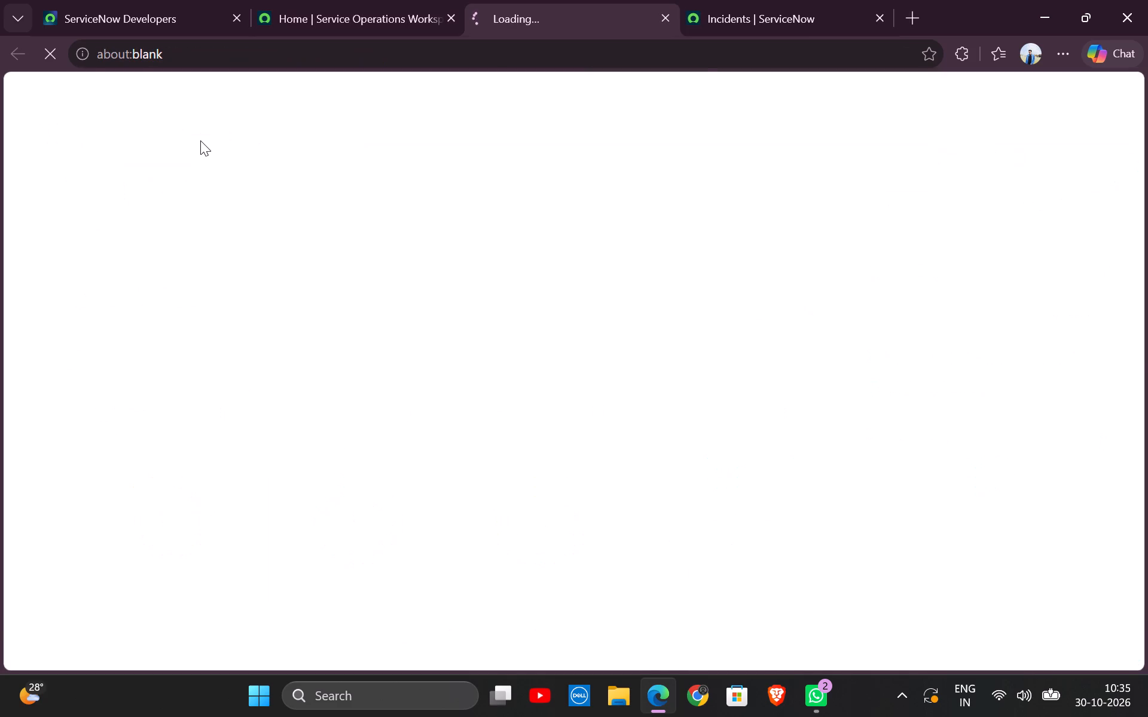
# Compare the newly opened incident list with the one already open in the other browser tab.
pyautogui.click(731, 0)
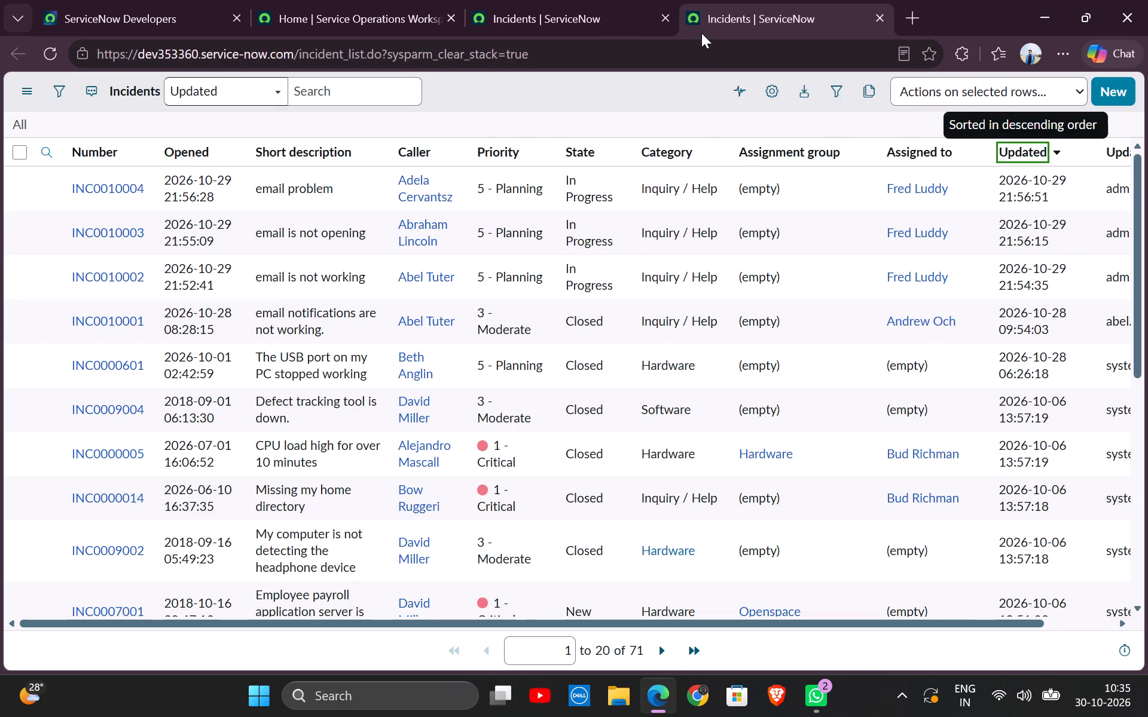
pyautogui.click(583, 12)
pyautogui.click(721, 19)
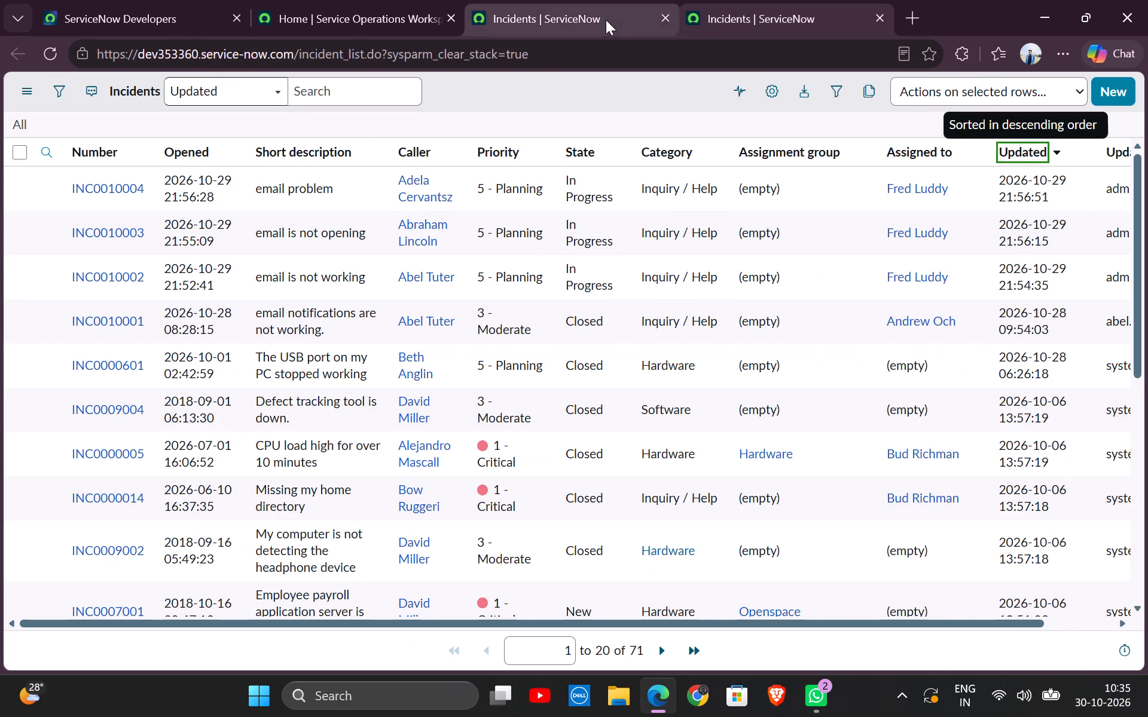
pyautogui.click(606, 20)
pyautogui.click(726, 2)
pyautogui.click(725, 4)
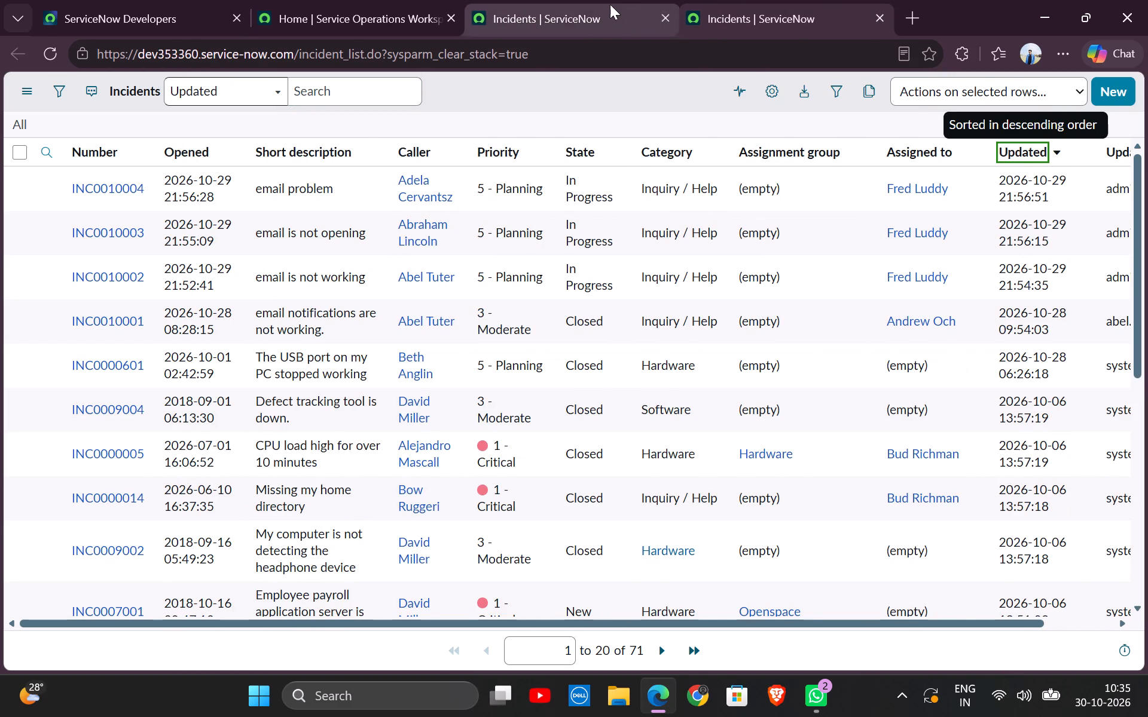
pyautogui.click(608, 4)
pyautogui.click(796, 8)
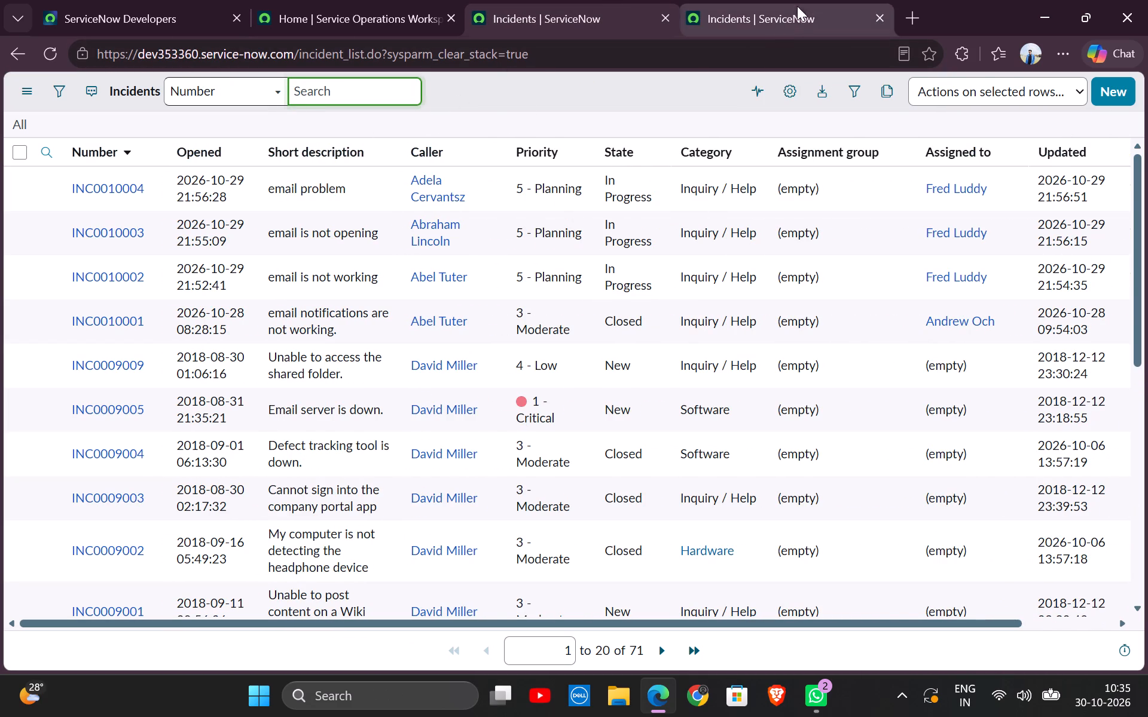
pyautogui.click(609, 14)
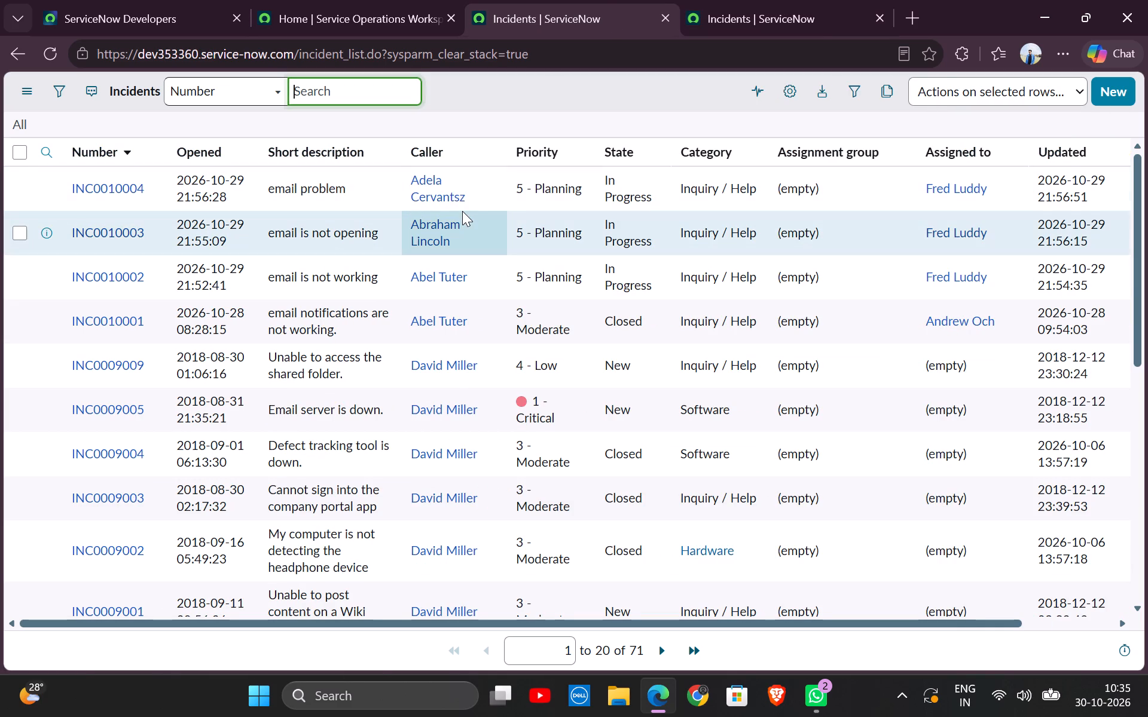
# From the workspace home page, filter the navigator for problem and create a new problem record.
pyautogui.click(399, 0)
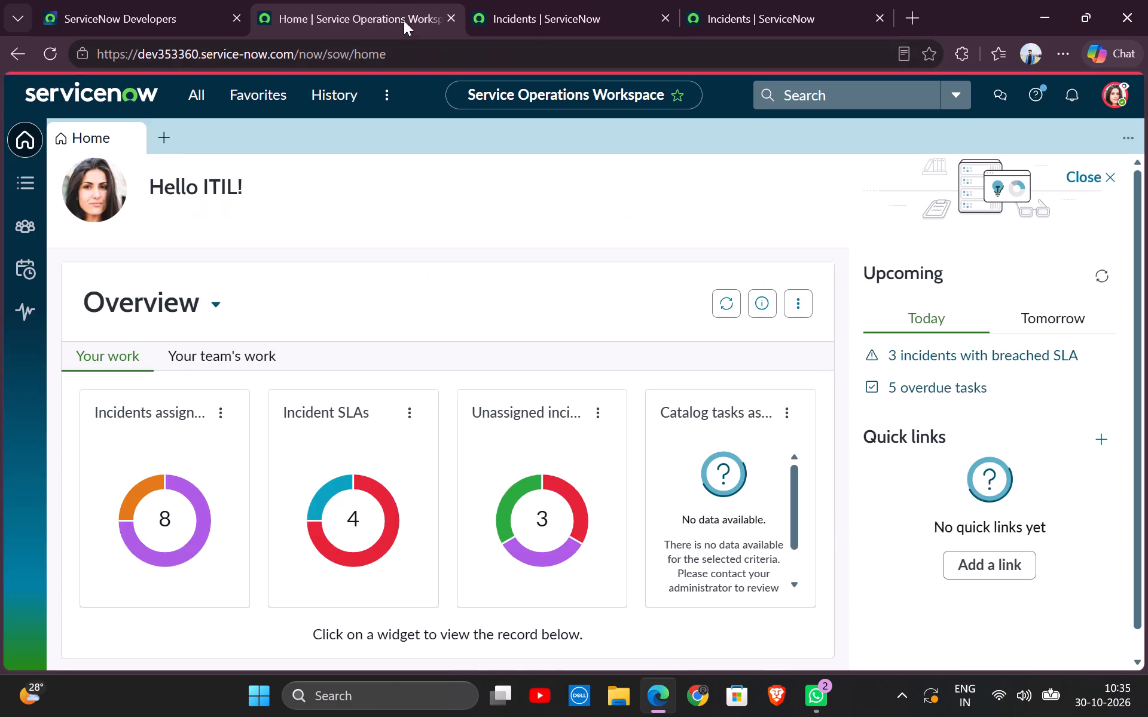
pyautogui.click(199, 97)
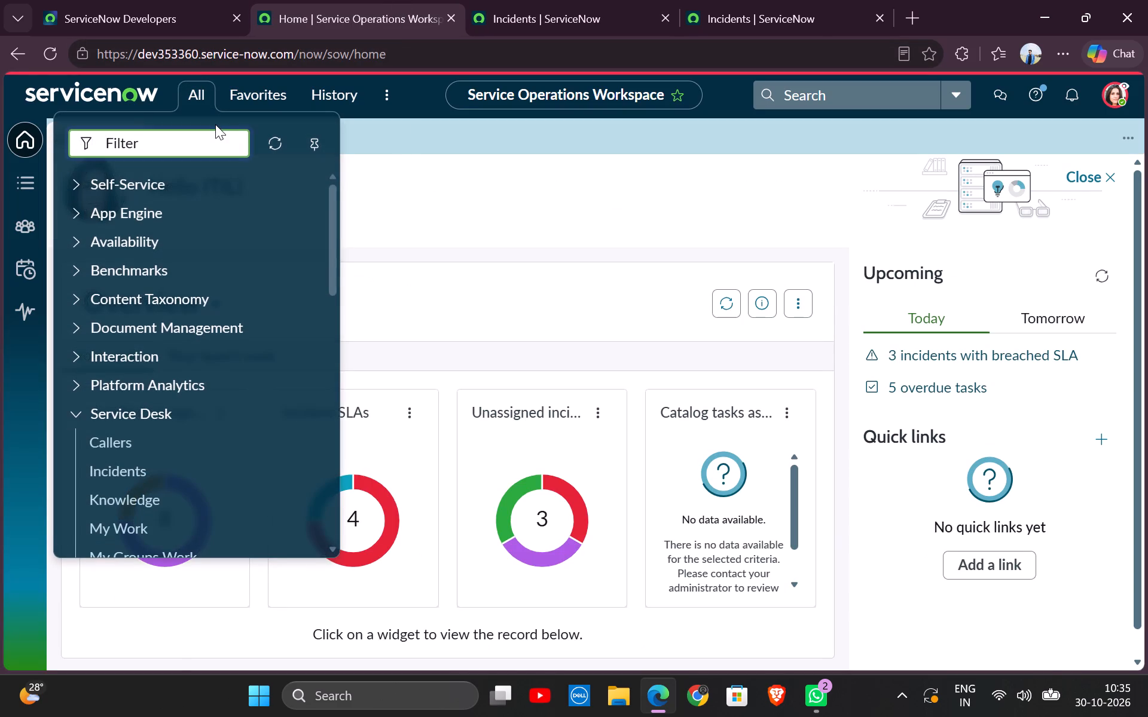
pyautogui.write('problem')
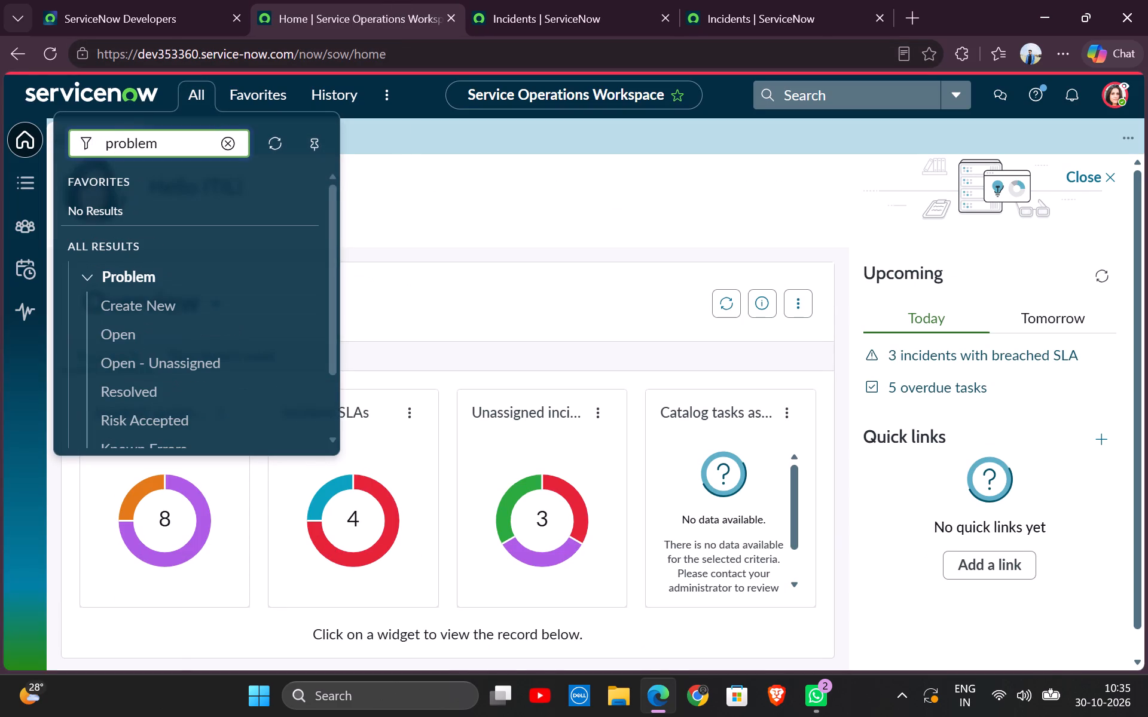
pyautogui.scroll(-1, 204, 278)
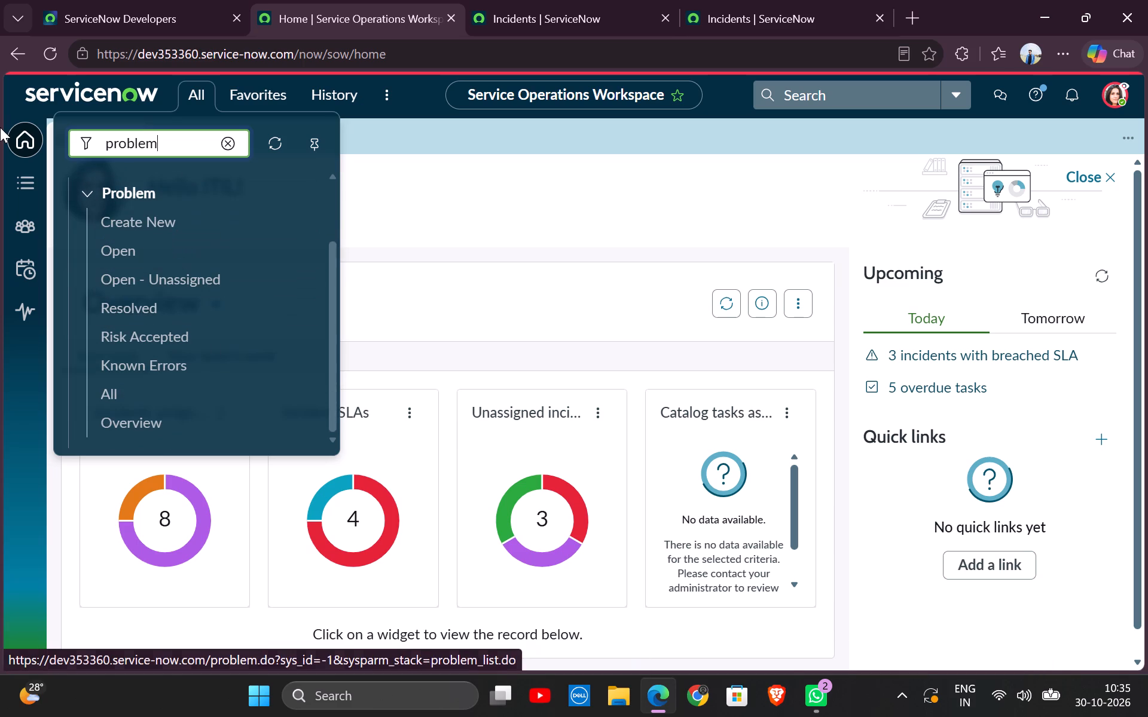
pyautogui.click(114, 215)
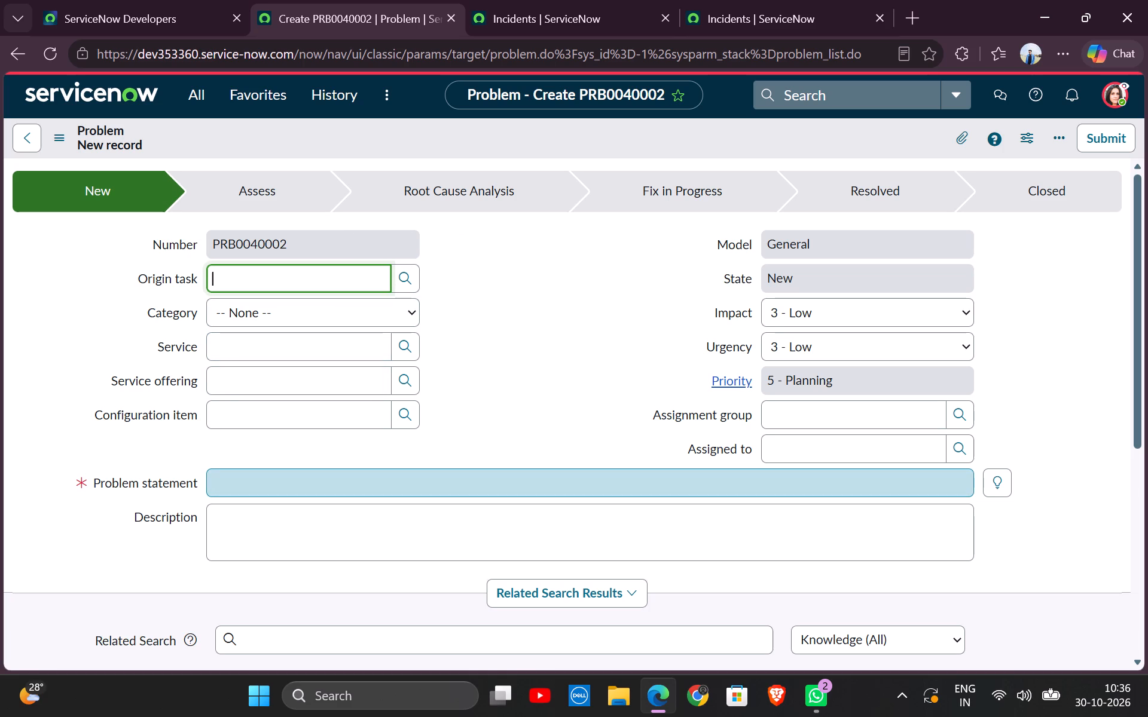
# Look over the blank problem form and the searchable fields of its Origin task lookup, and close the lookup.
pyautogui.scroll(-3, 249, 442)
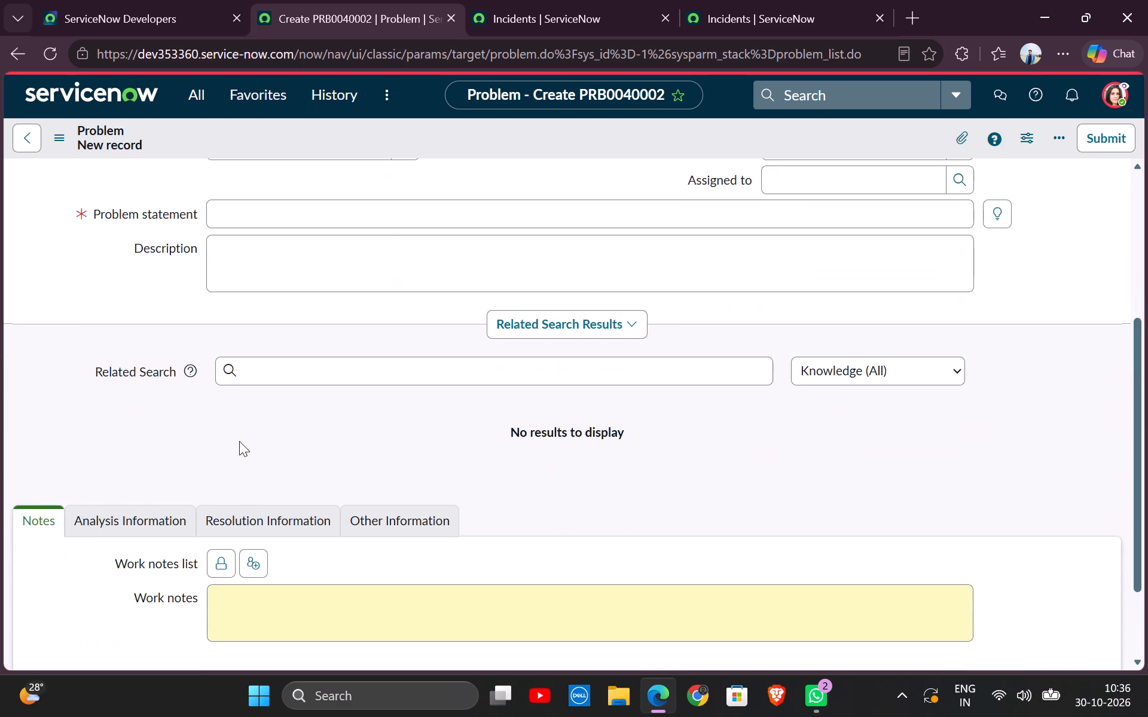
pyautogui.scroll(3, 239, 441)
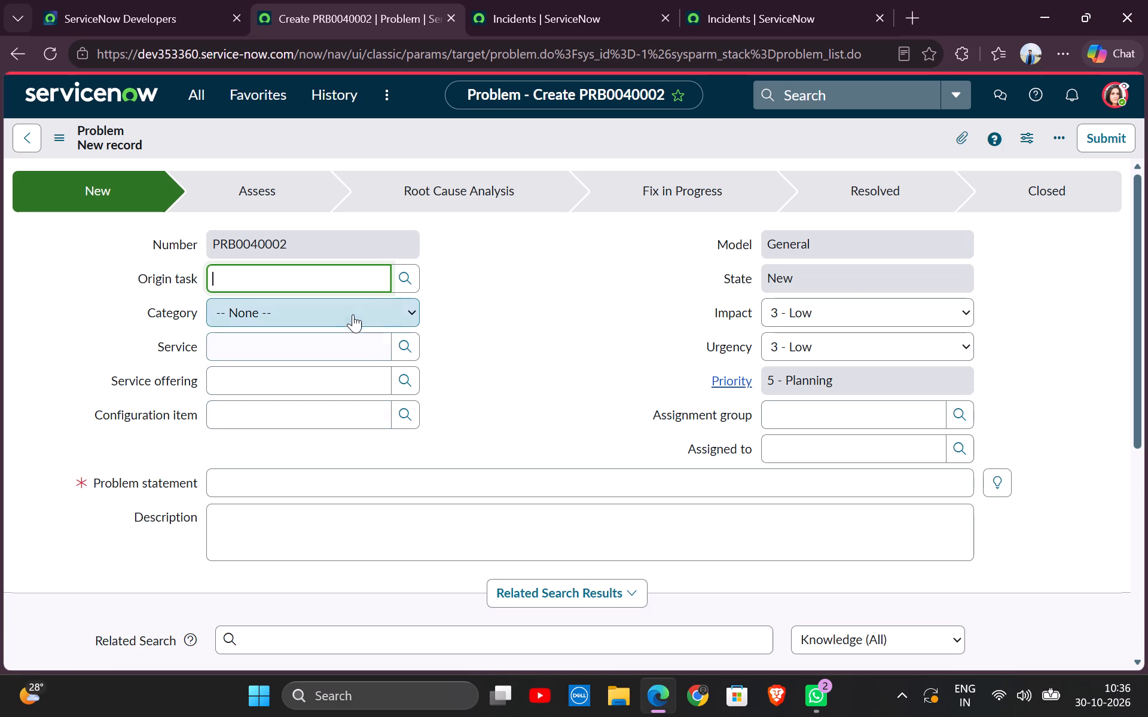
pyautogui.click(401, 283)
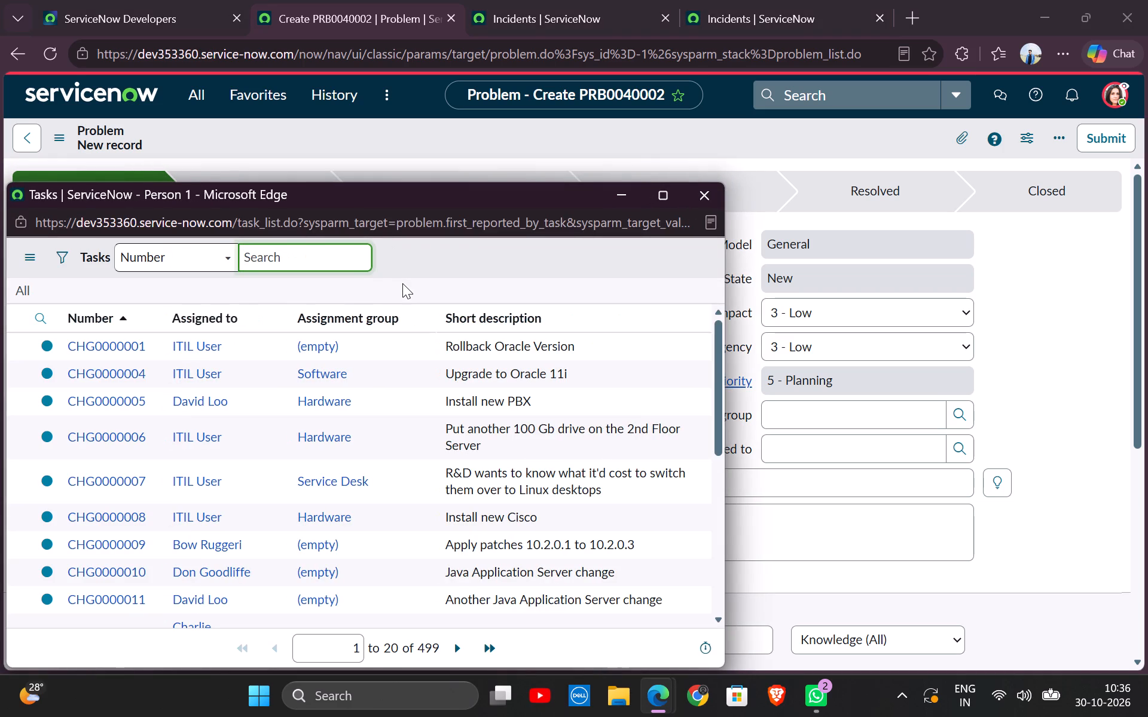
pyautogui.click(218, 256)
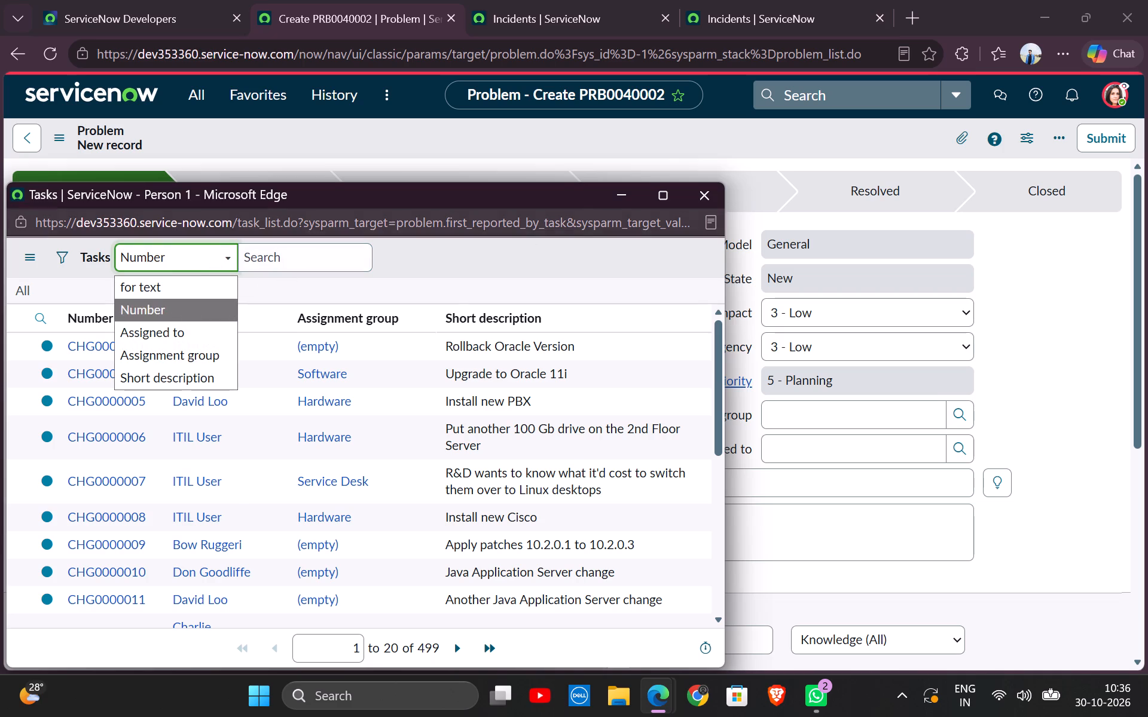
pyautogui.click(695, 183)
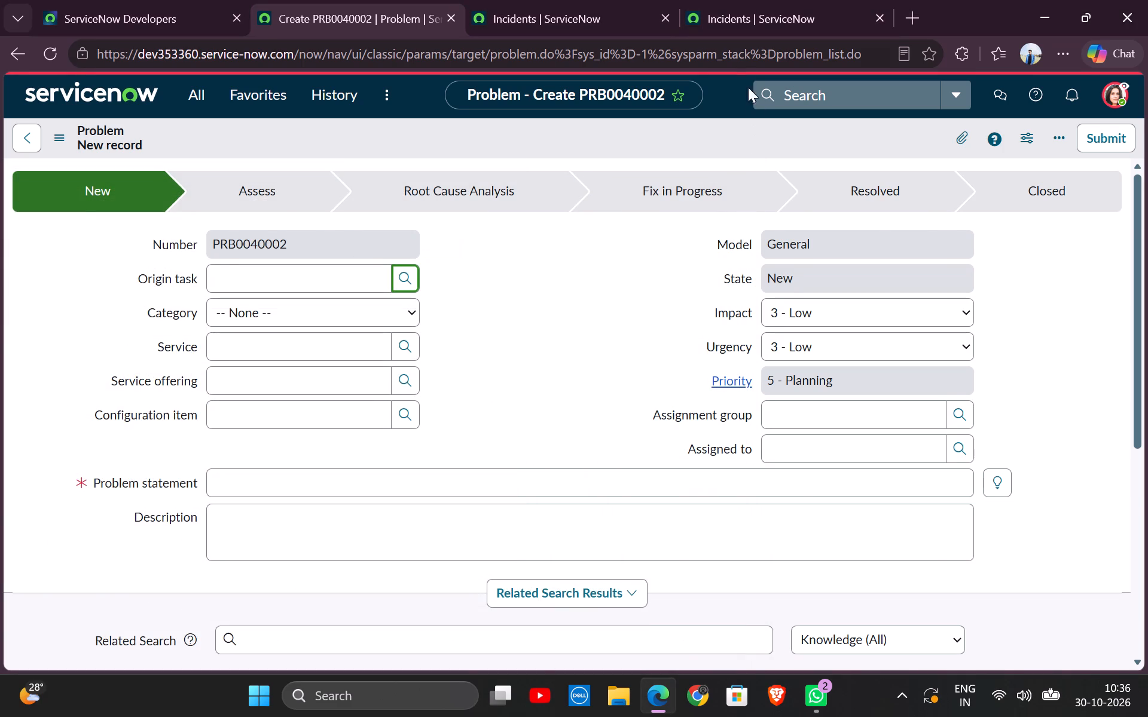
# Open incident INC0010002 from the incident list to view its details, and go back from the record.
pyautogui.click(562, 29)
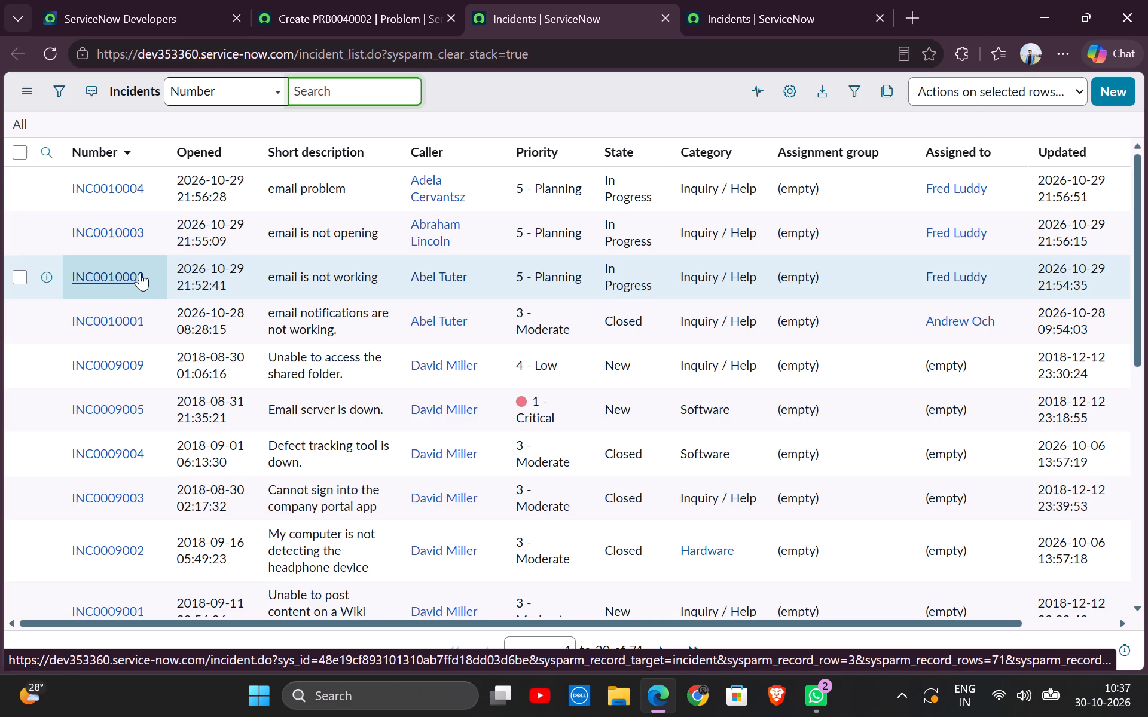
pyautogui.moveTo(144, 271); pyautogui.dragTo(87, 272)
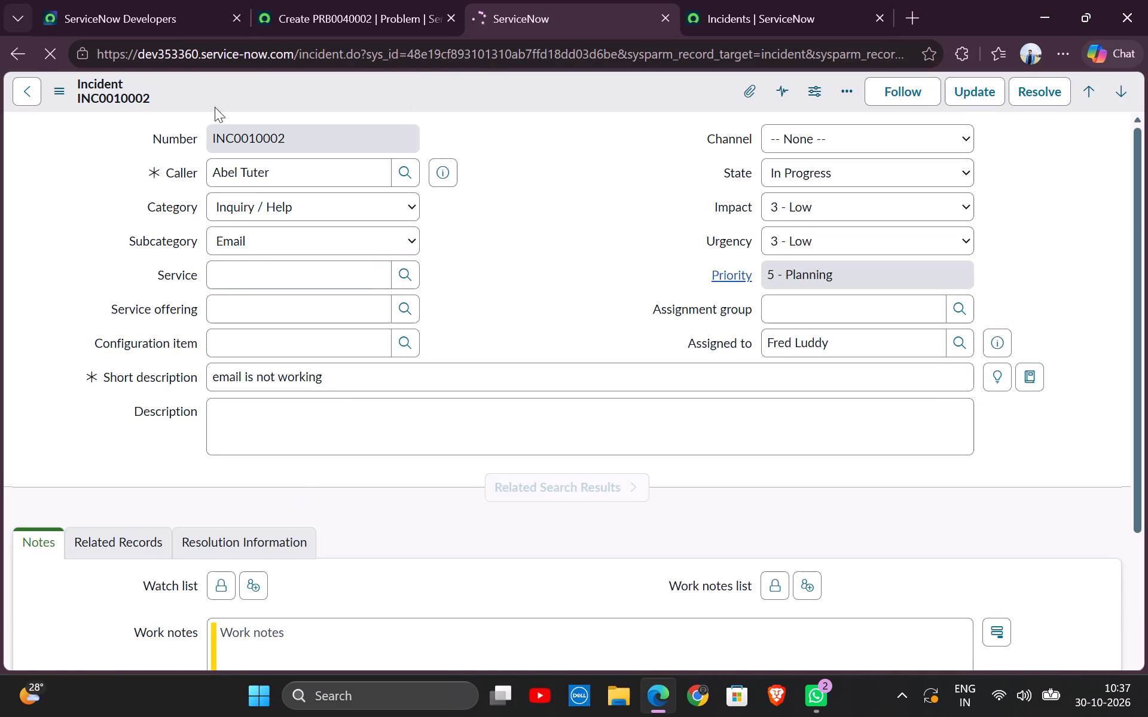
pyautogui.click(26, 93)
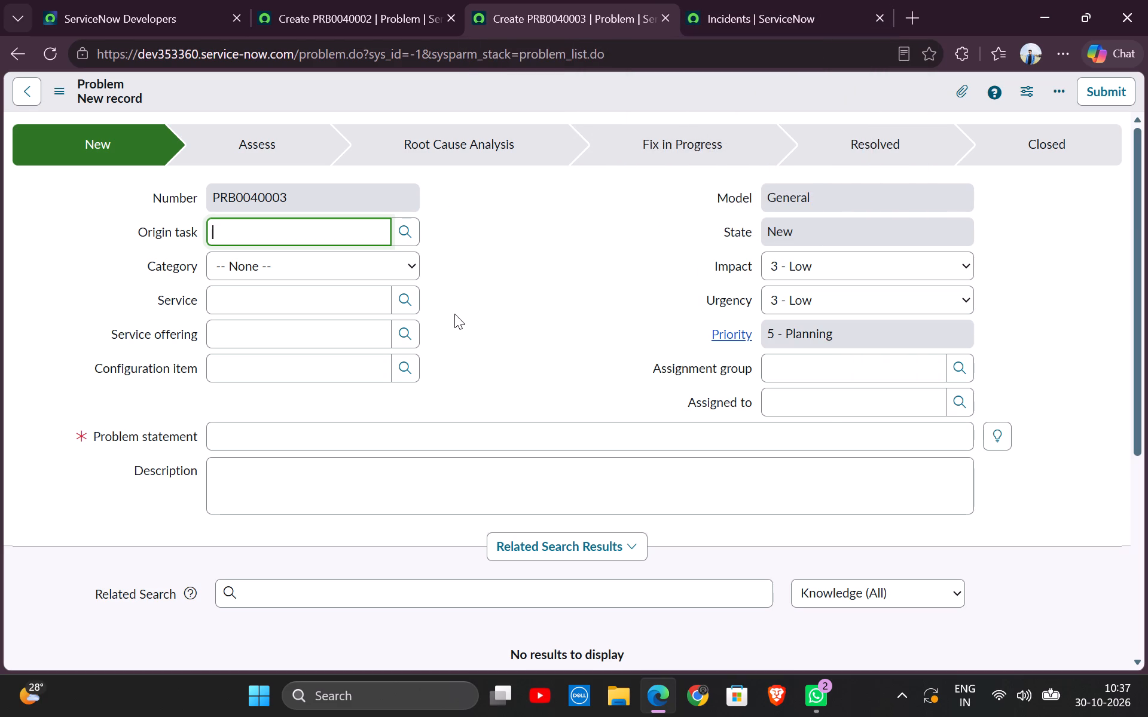
# Close the remaining Incidents browser tab.
pyautogui.click(723, 1)
pyautogui.click(878, 14)
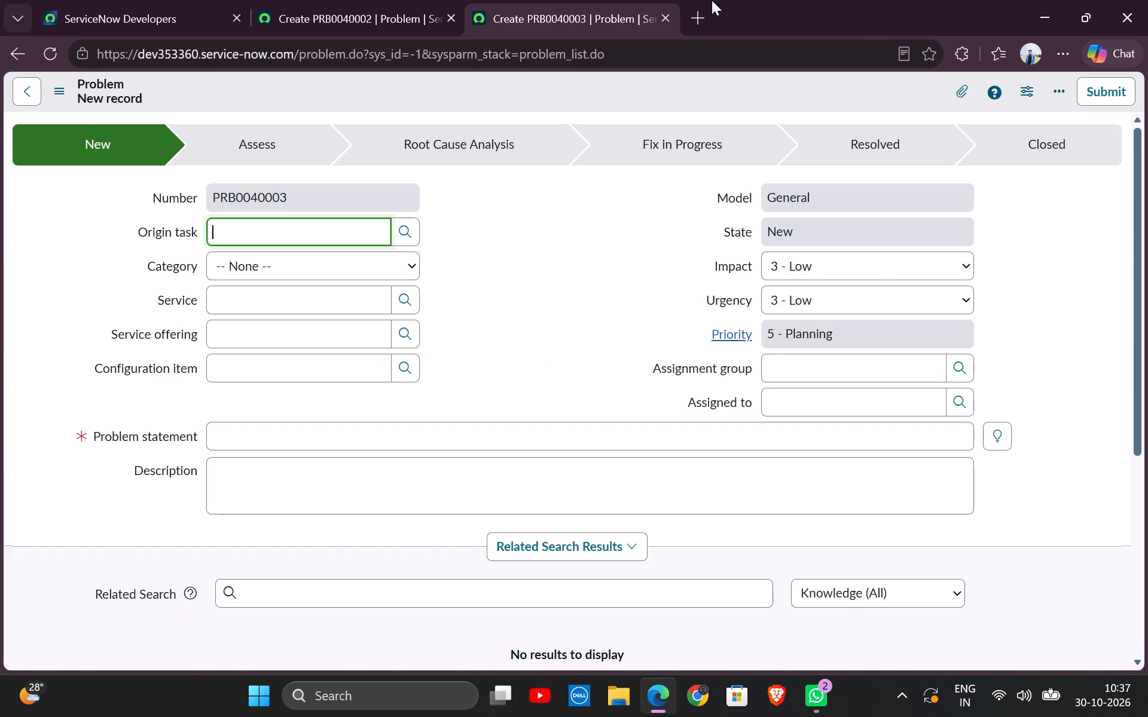
# Return the PRB0040002 tab to the workspace home page and switch to the new problem form PRB0040003.
pyautogui.click(567, 5)
pyautogui.click(374, 0)
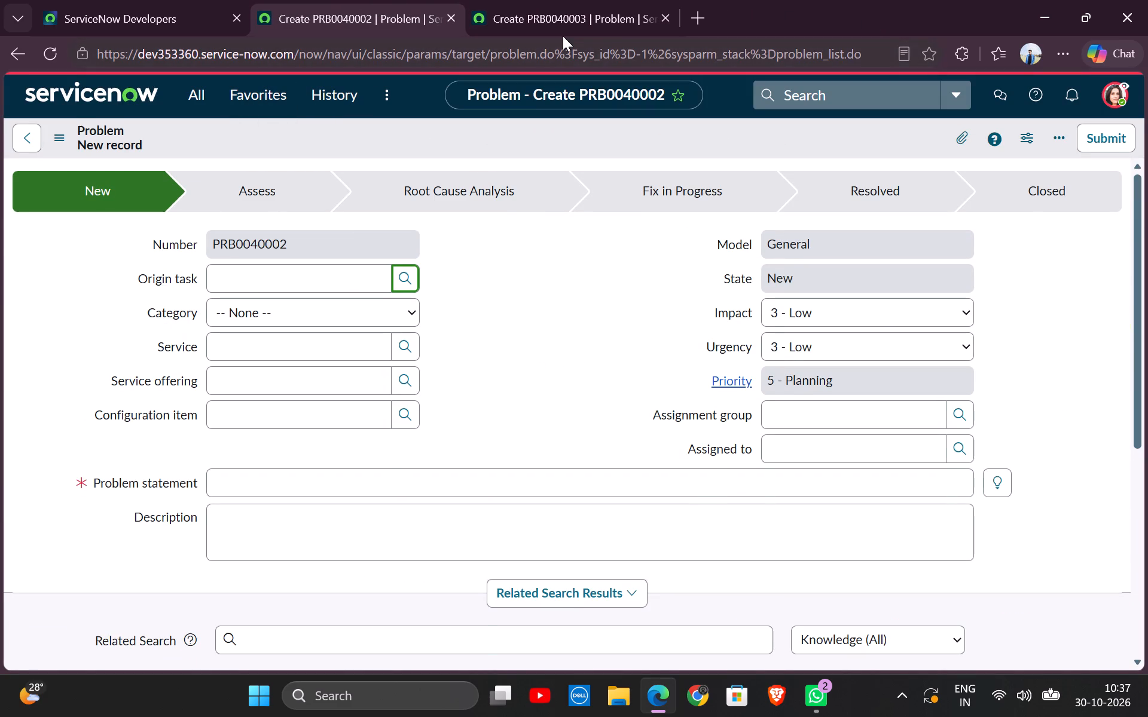
pyautogui.click(541, 11)
pyautogui.click(383, 14)
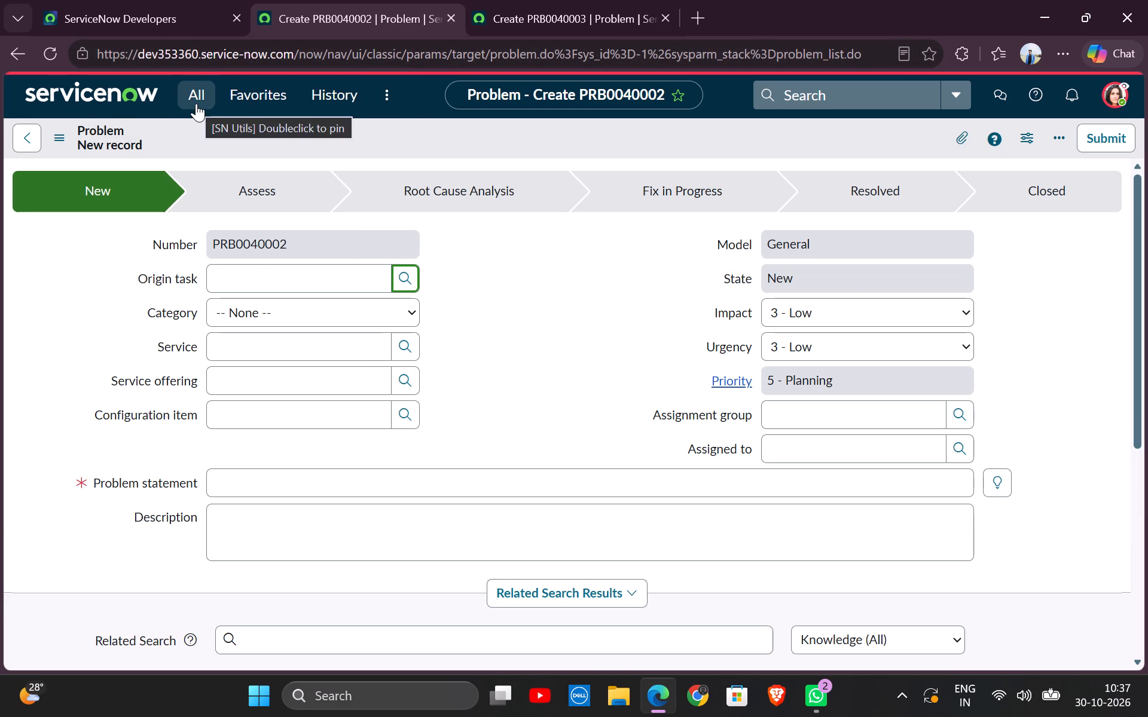
pyautogui.click(133, 93)
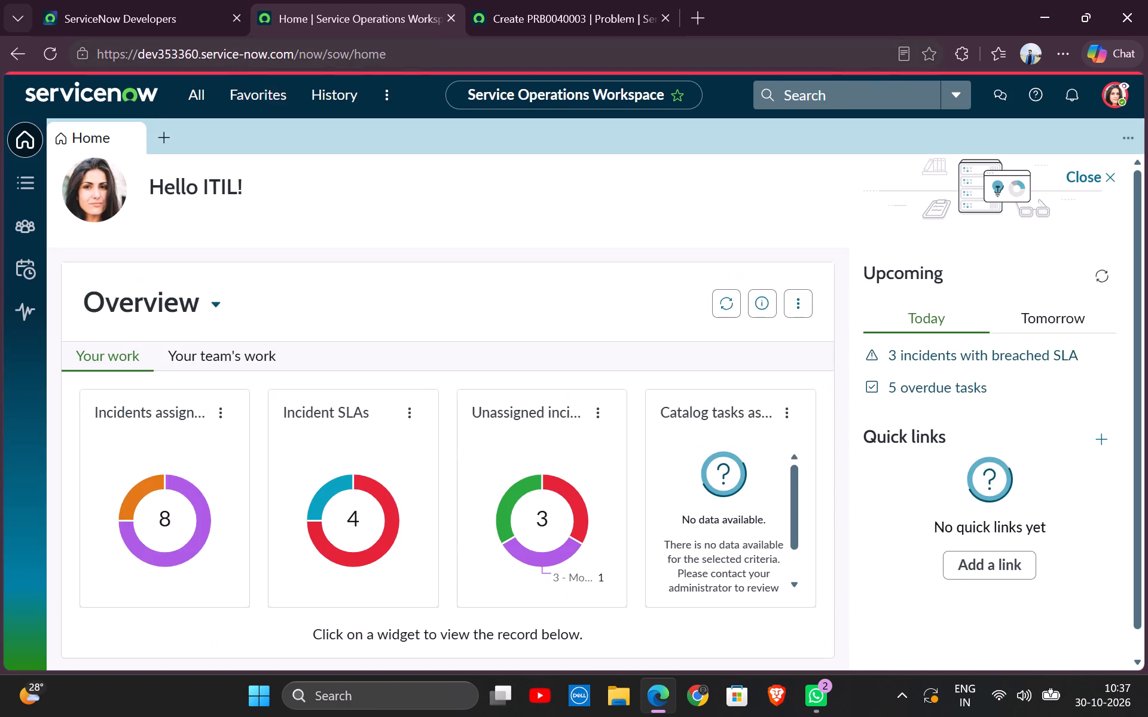
pyautogui.click(500, 0)
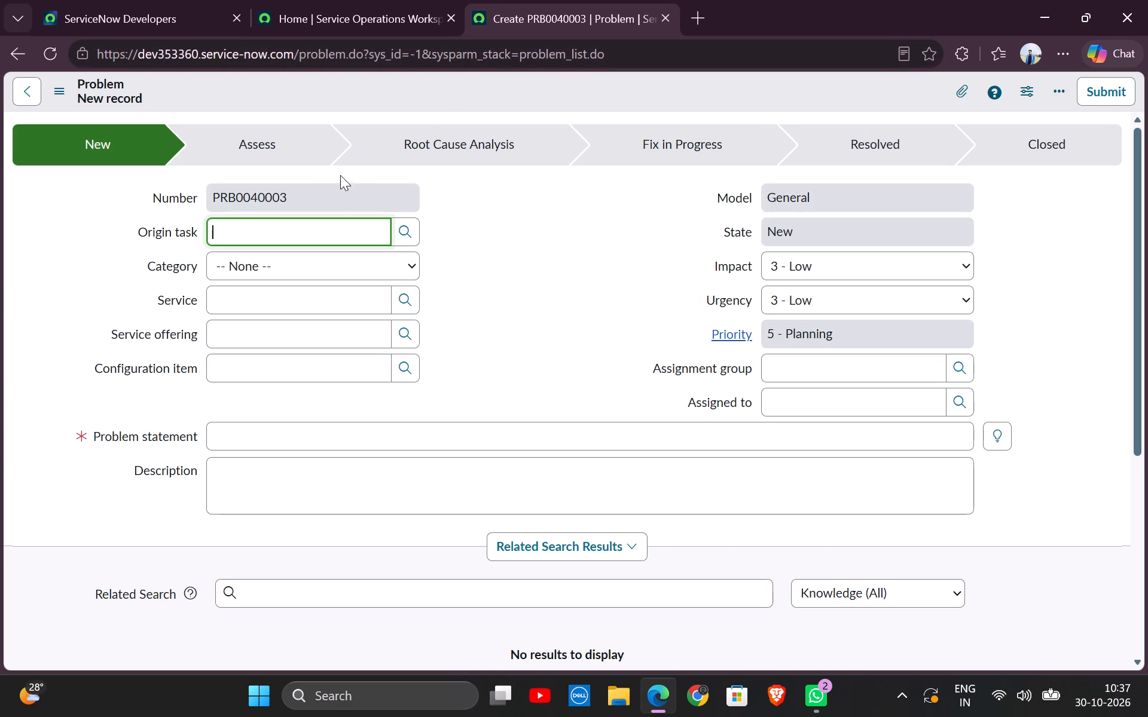
# From the Service Operations Workspace home page, open the full incident list in its own browser tab with the navigation filter incident.LIST.
pyautogui.click(344, 15)
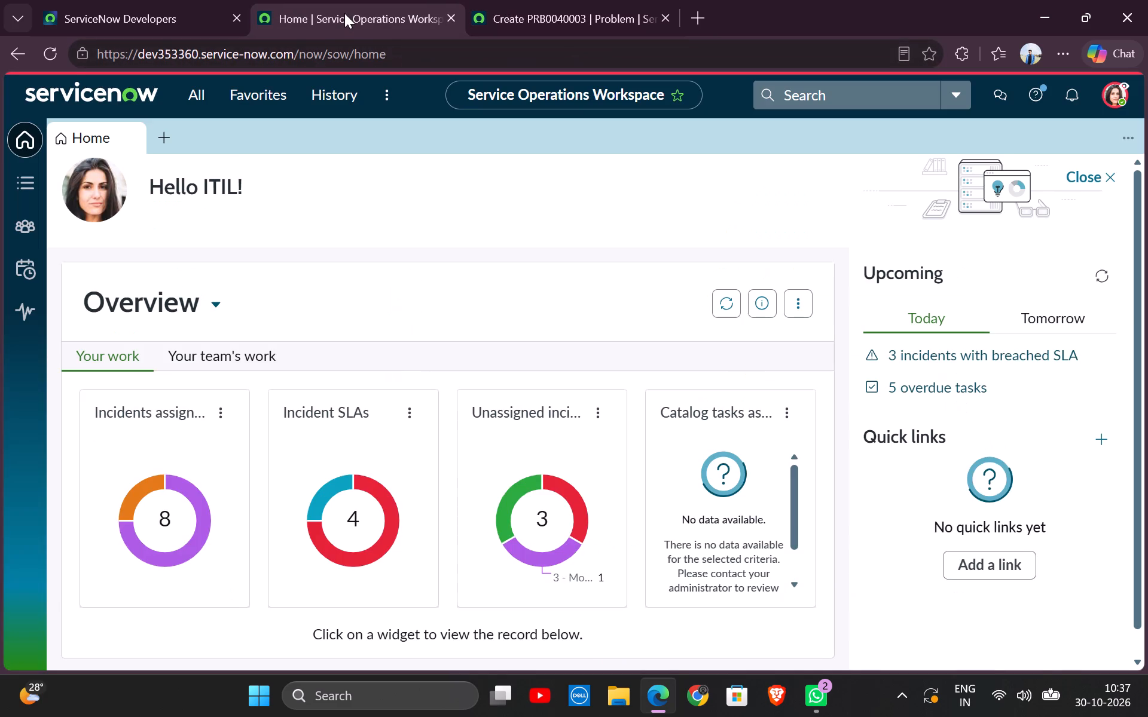
pyautogui.click(187, 96)
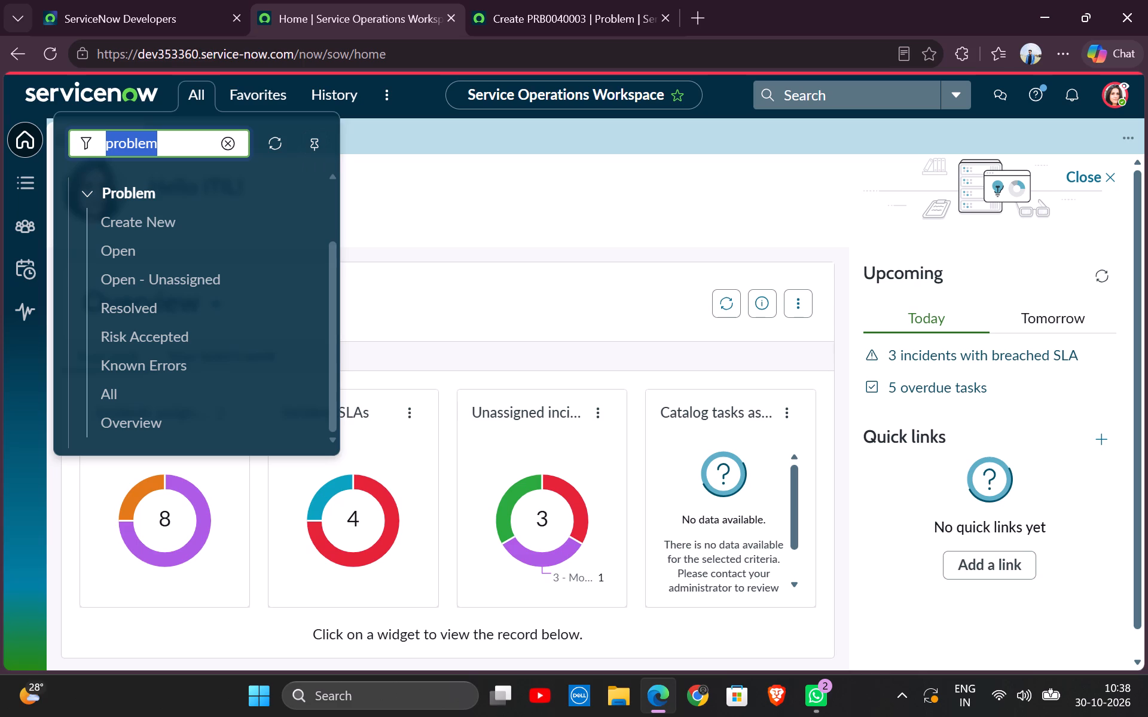
pyautogui.press('BackSpace')
pyautogui.write('incide')
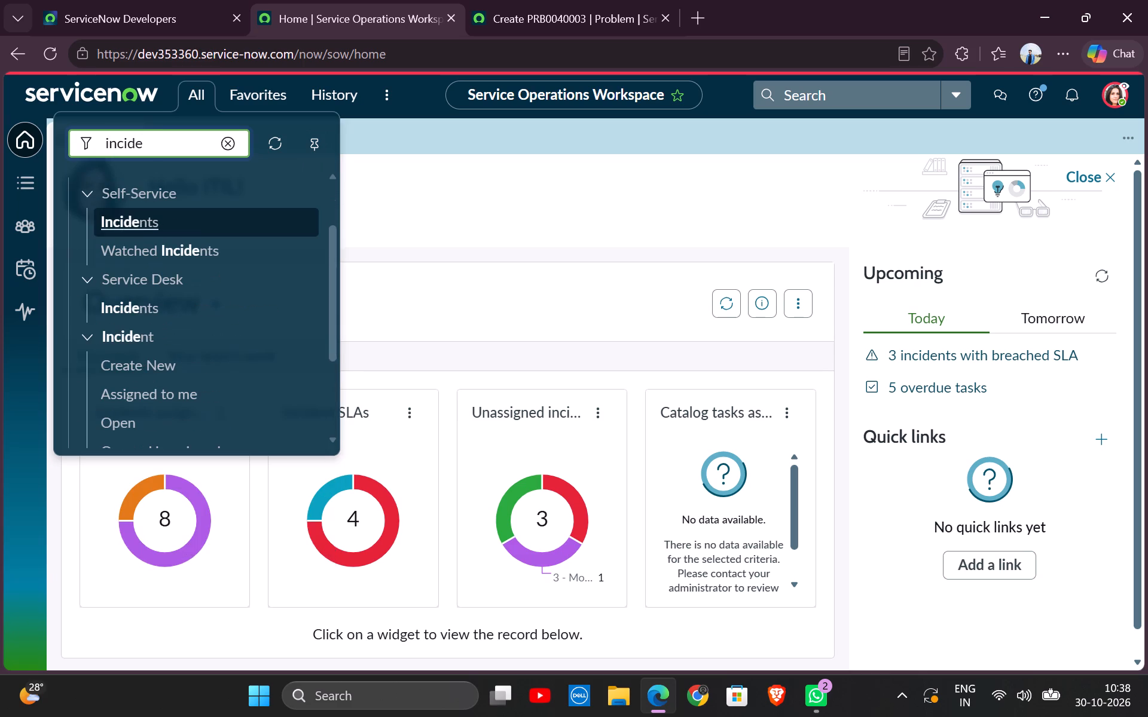
pyautogui.write('nt')
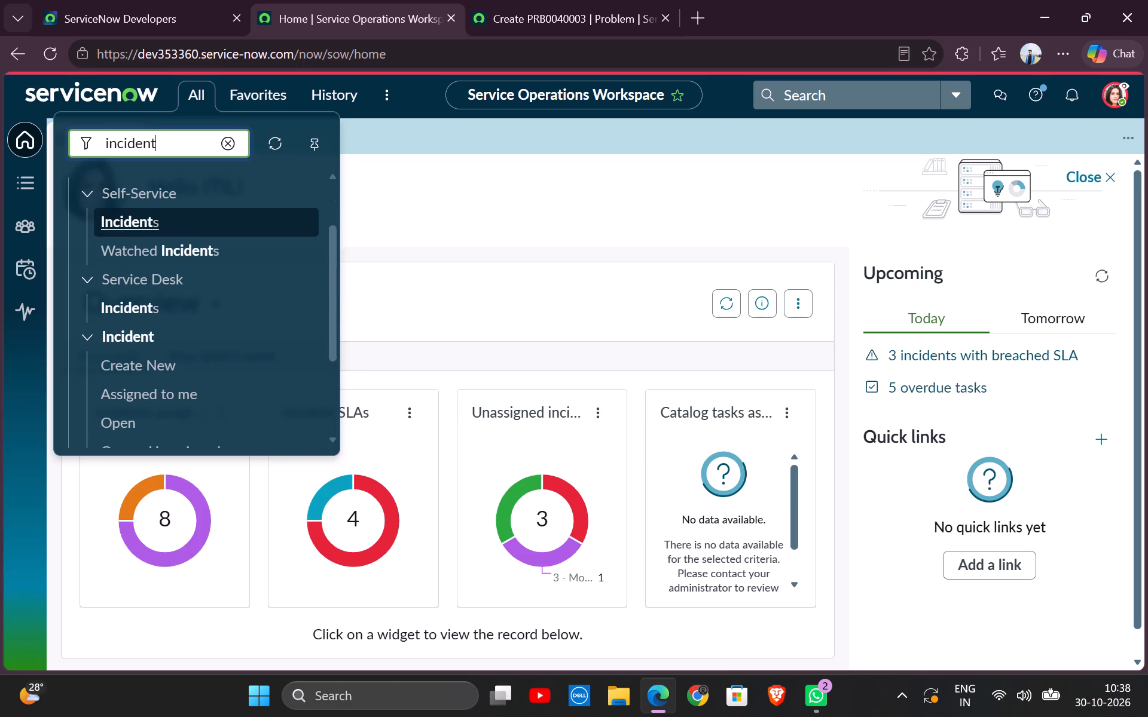
pyautogui.press('j')
pyautogui.press('BackSpace')
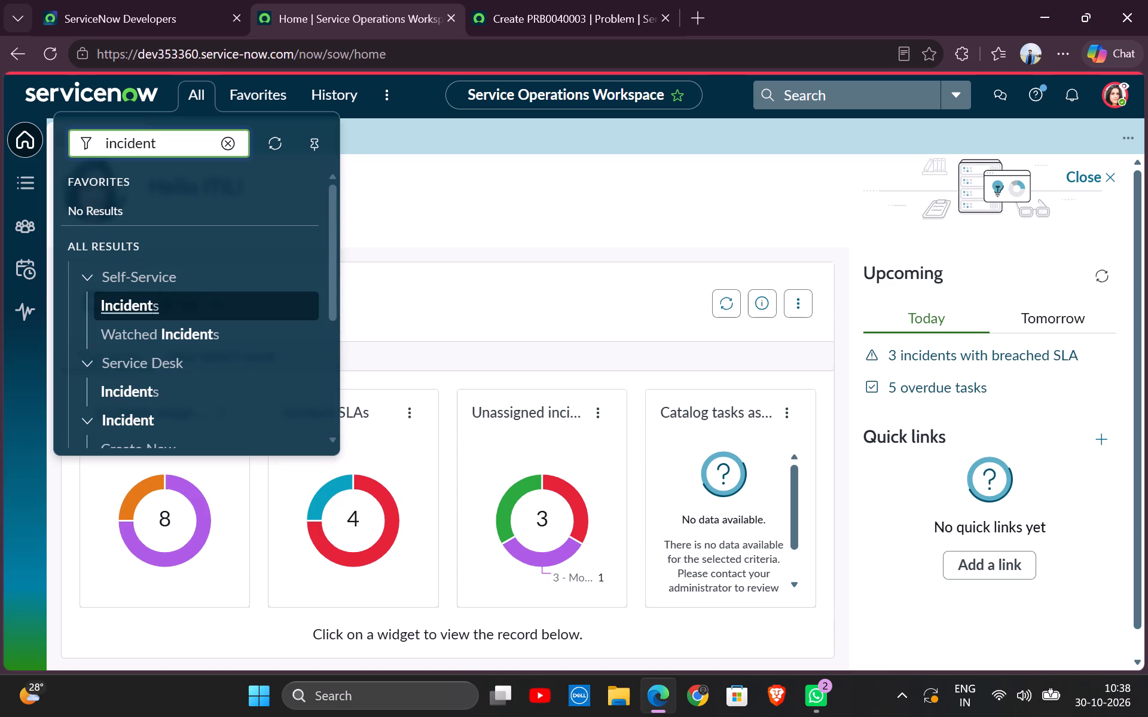
pyautogui.press('.')
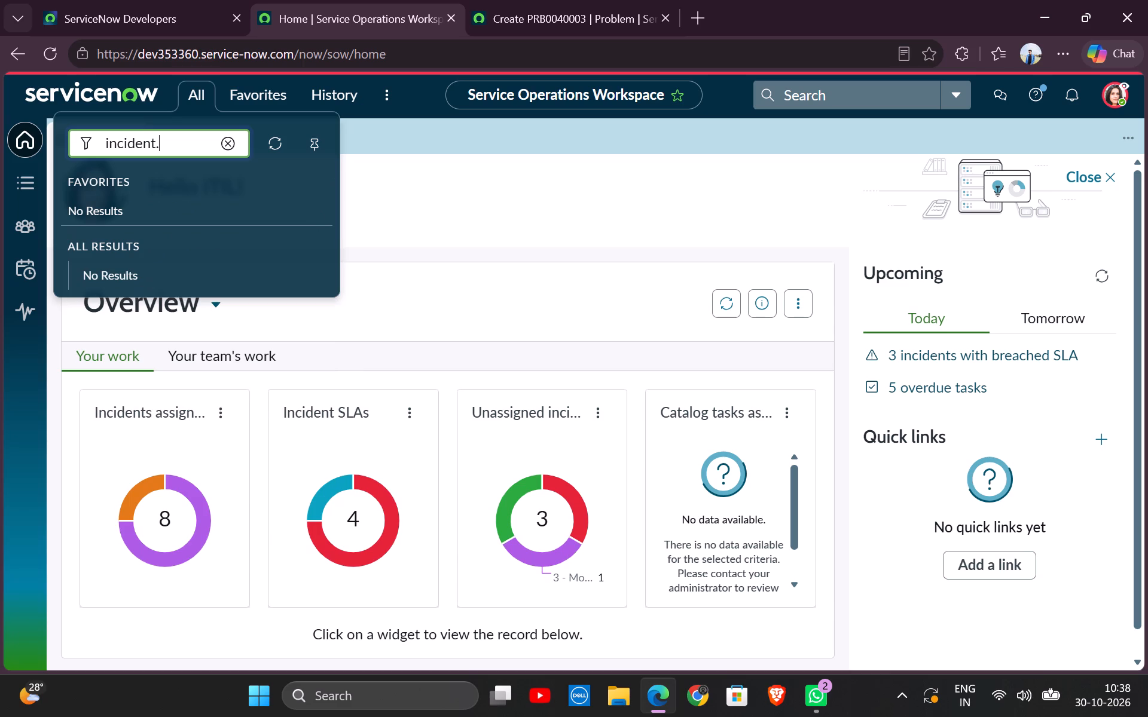
pyautogui.write('LIST')
pyautogui.hotkey('shift', 'Return')
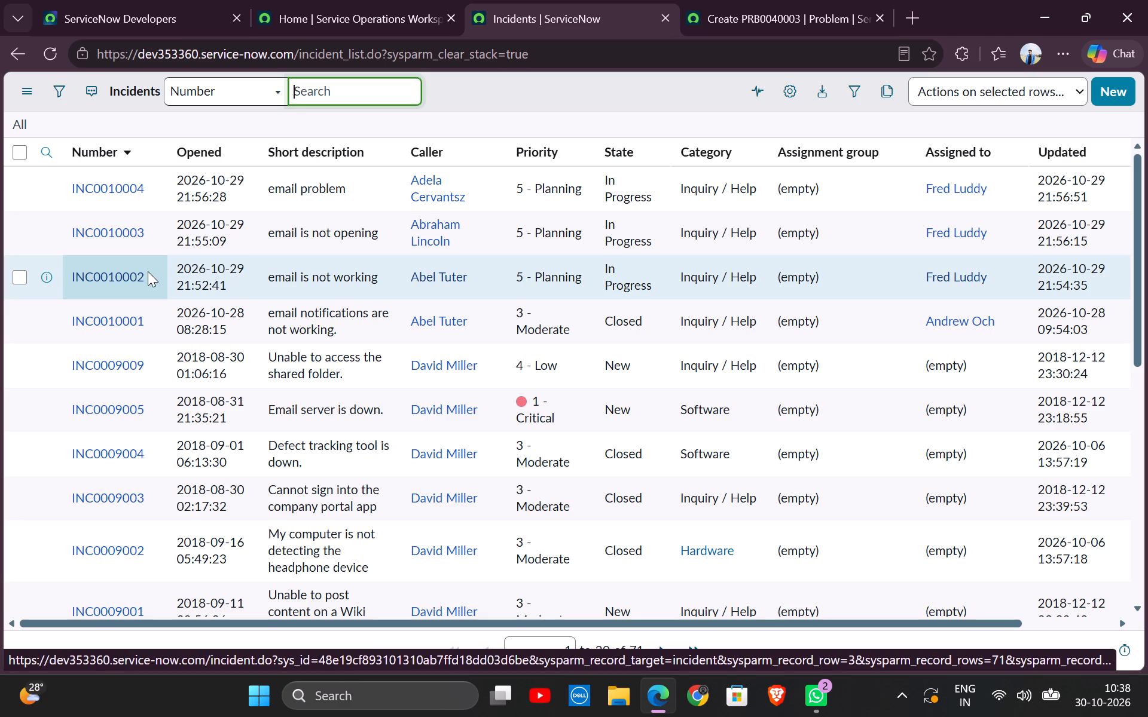
# Copy incident number INC0010002 from the incident list into the Origin task field of the new problem form PRB0040003.
pyautogui.moveTo(148, 271); pyautogui.dragTo(68, 269)
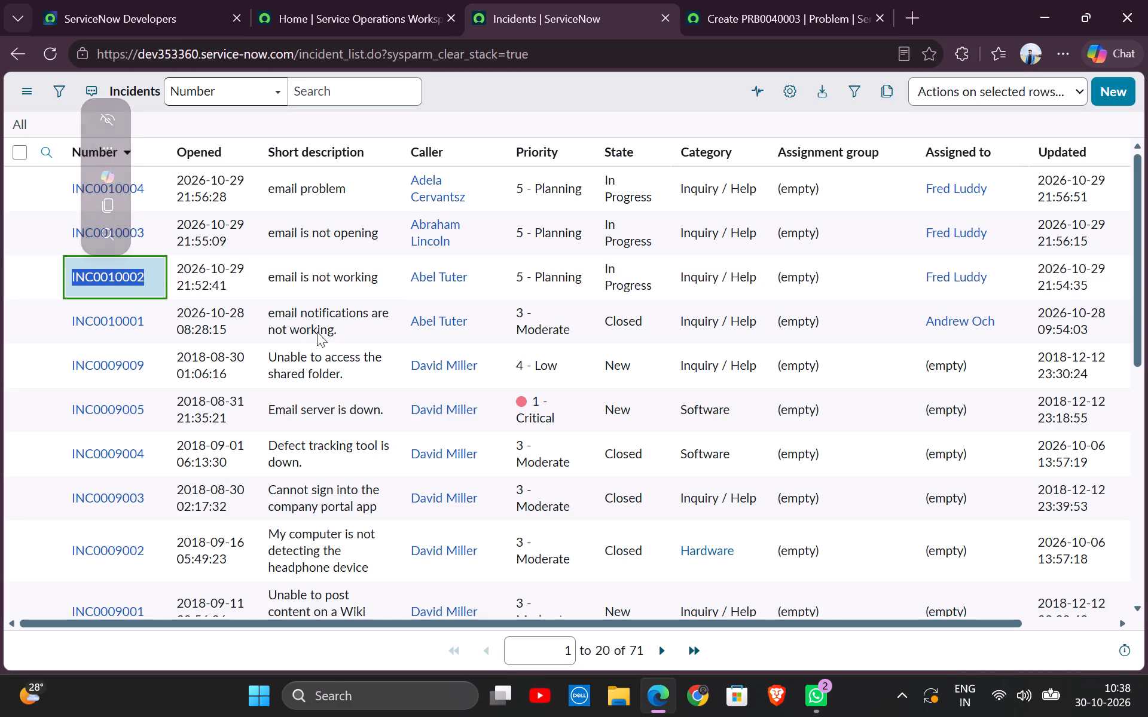
pyautogui.hotkey('ctrl', 'c')
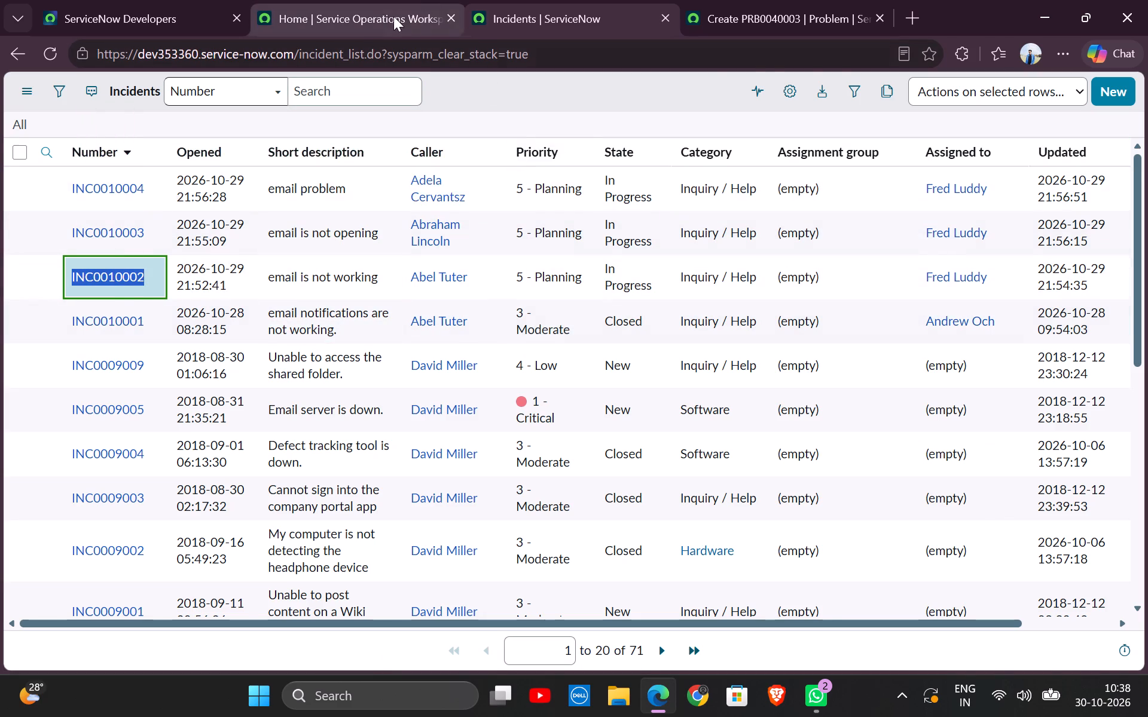
pyautogui.click(391, 16)
pyautogui.click(730, 18)
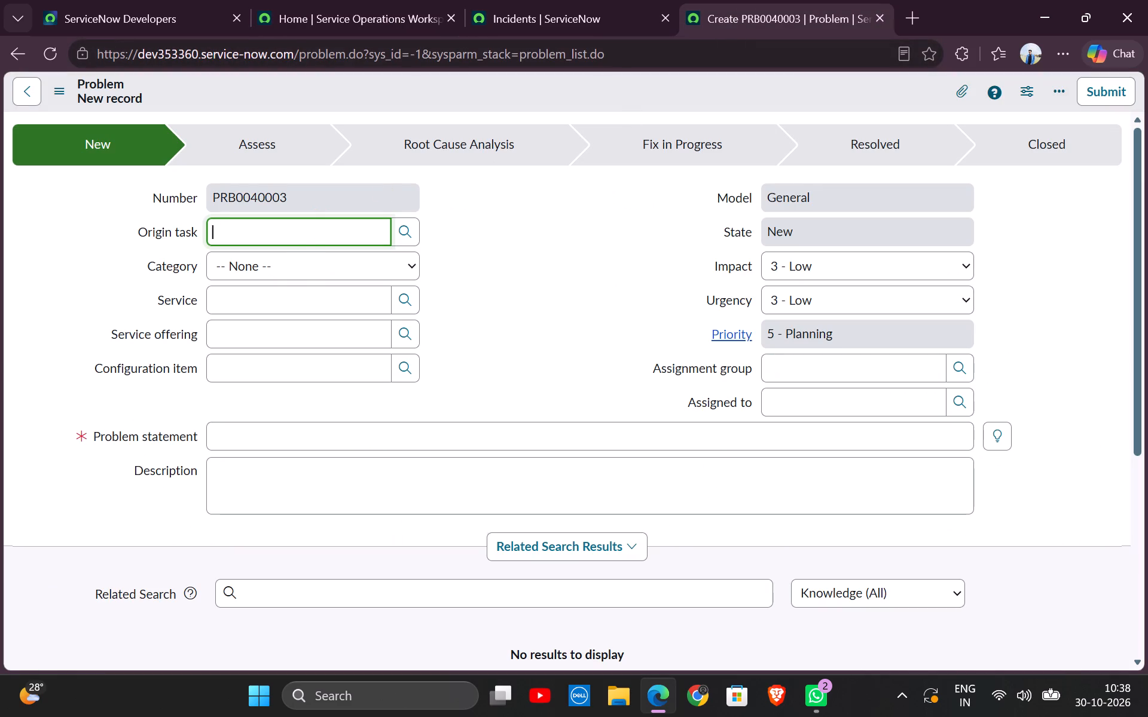
pyautogui.click(300, 232)
pyautogui.hotkey('ctrl', 'v')
pyautogui.click(310, 258)
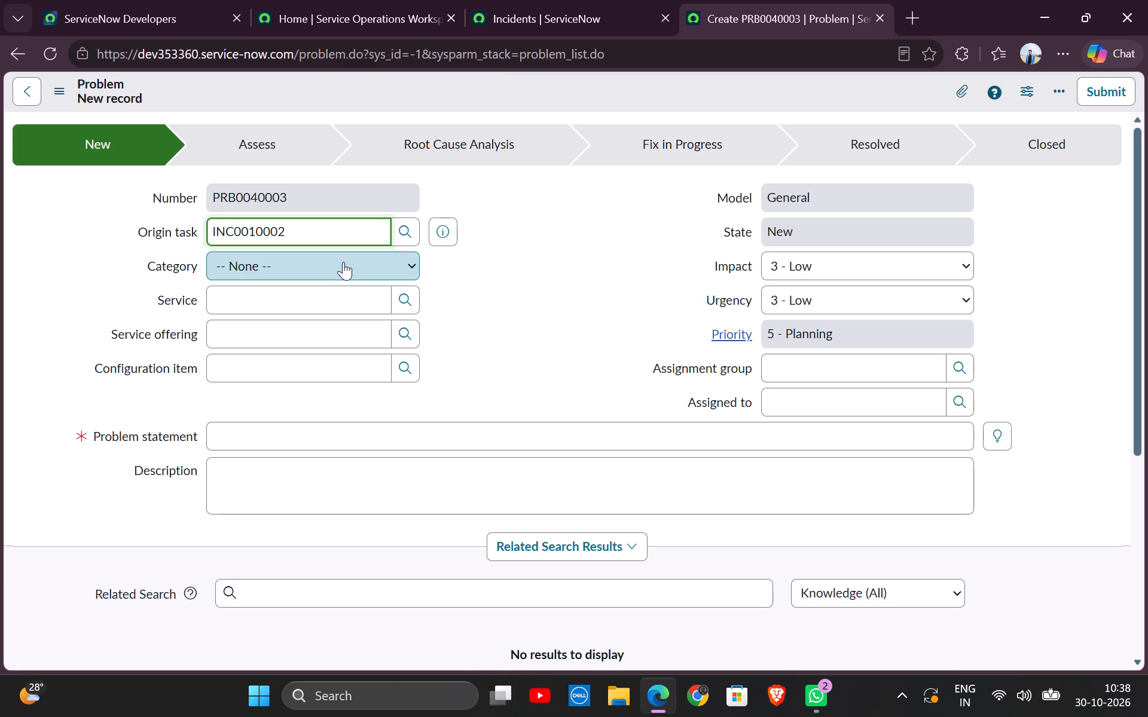
# Set the problem's category to Network and its subcategory to IP Address.
pyautogui.click(343, 262)
pyautogui.click(360, 354)
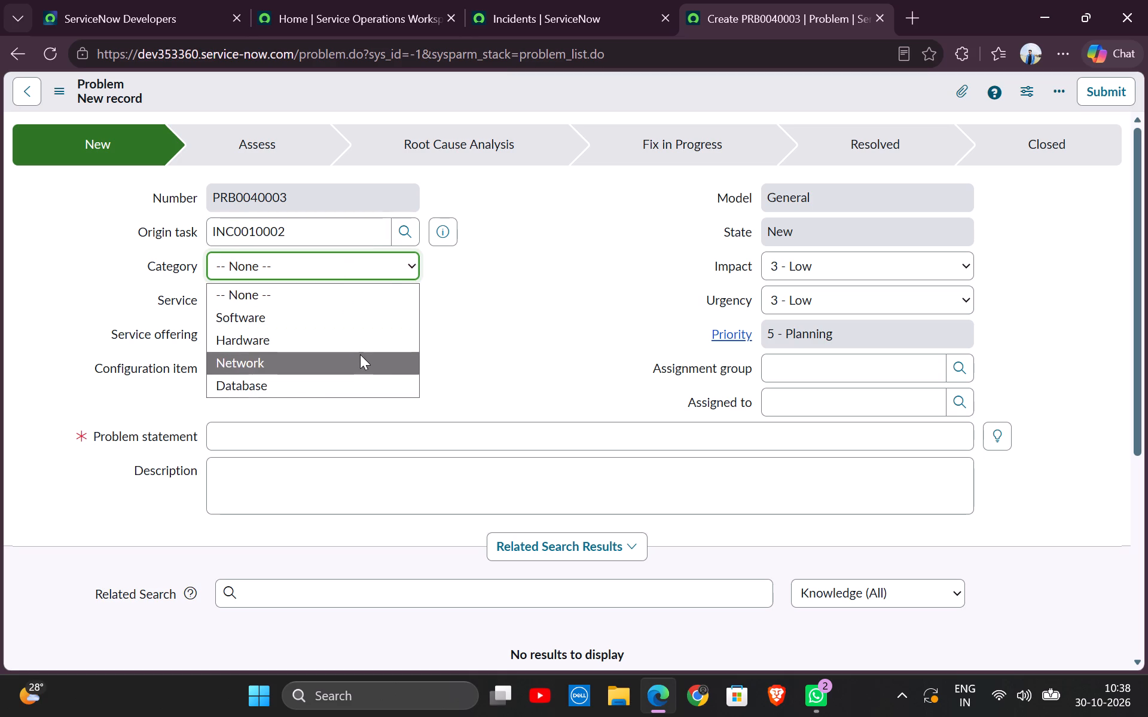
pyautogui.click(326, 303)
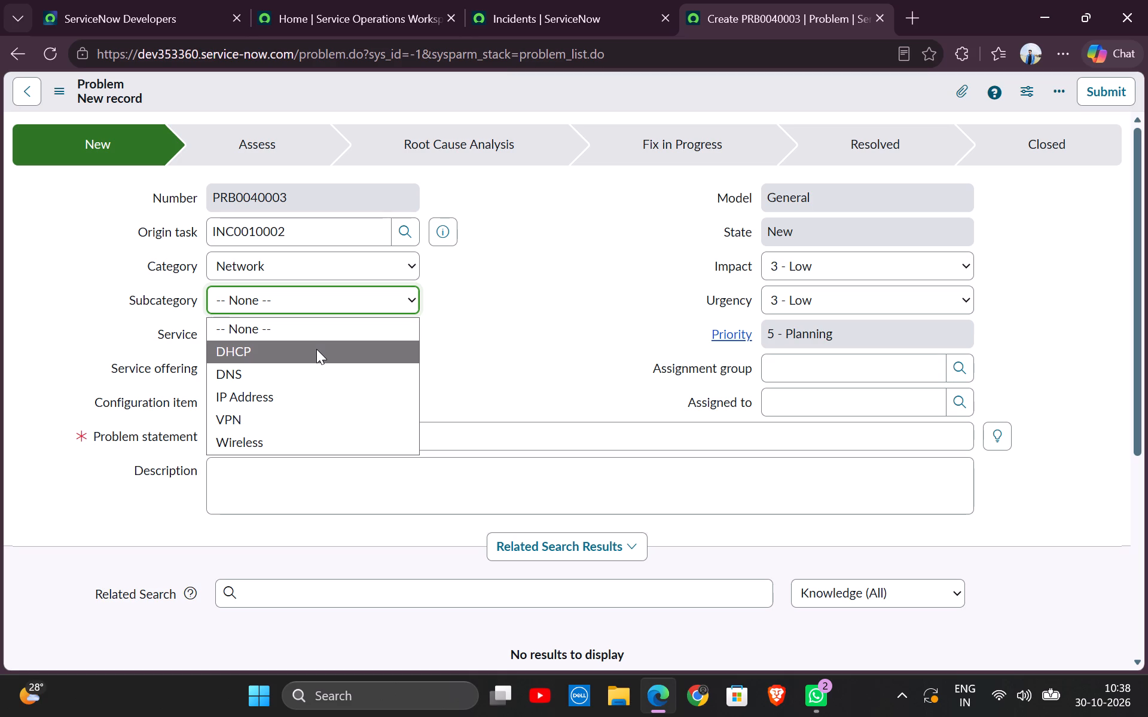
pyautogui.click(297, 395)
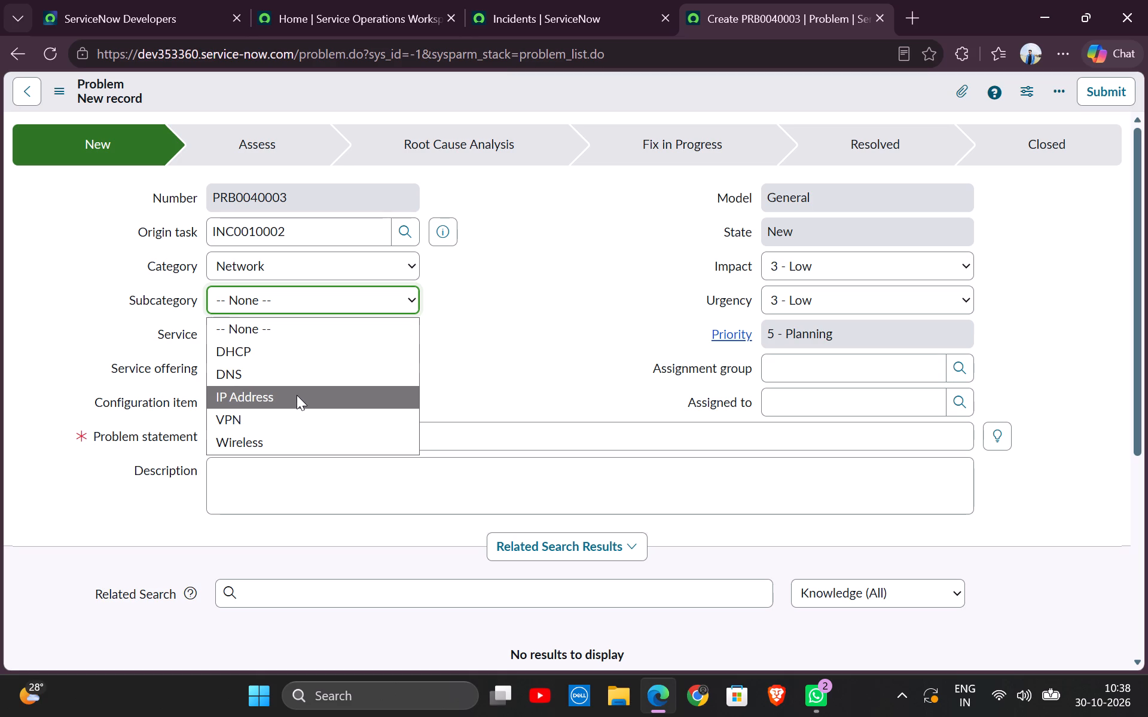
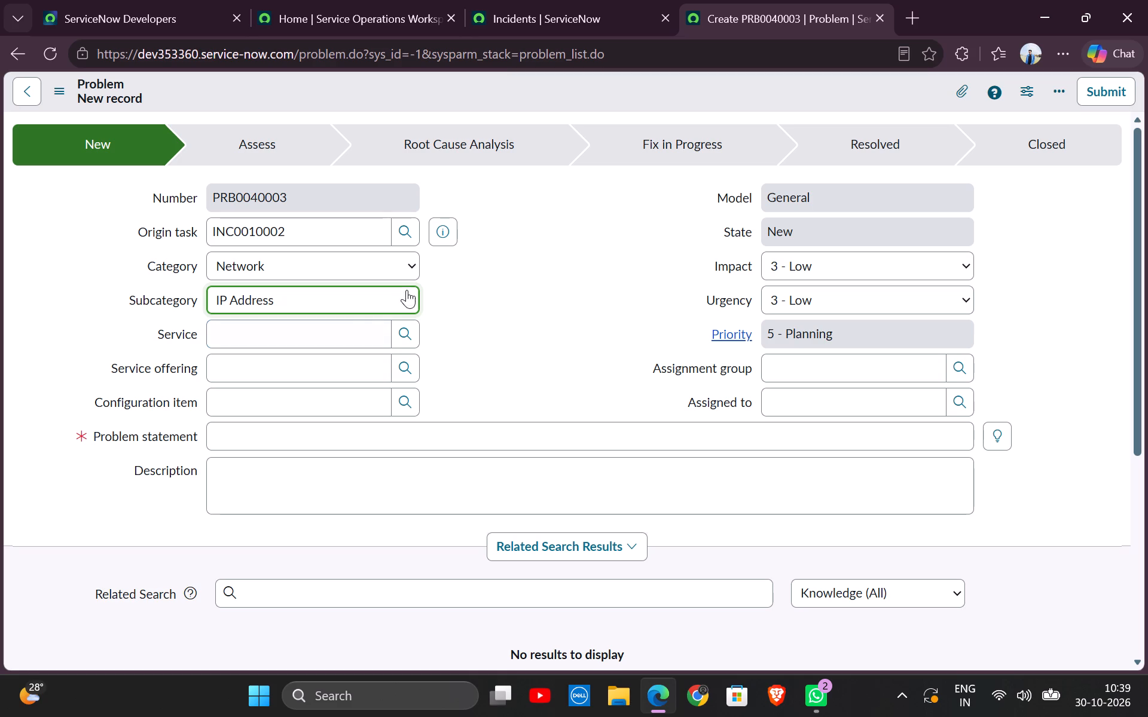
# Set the problem's service to Email.
pyautogui.click(341, 335)
pyautogui.press('e')
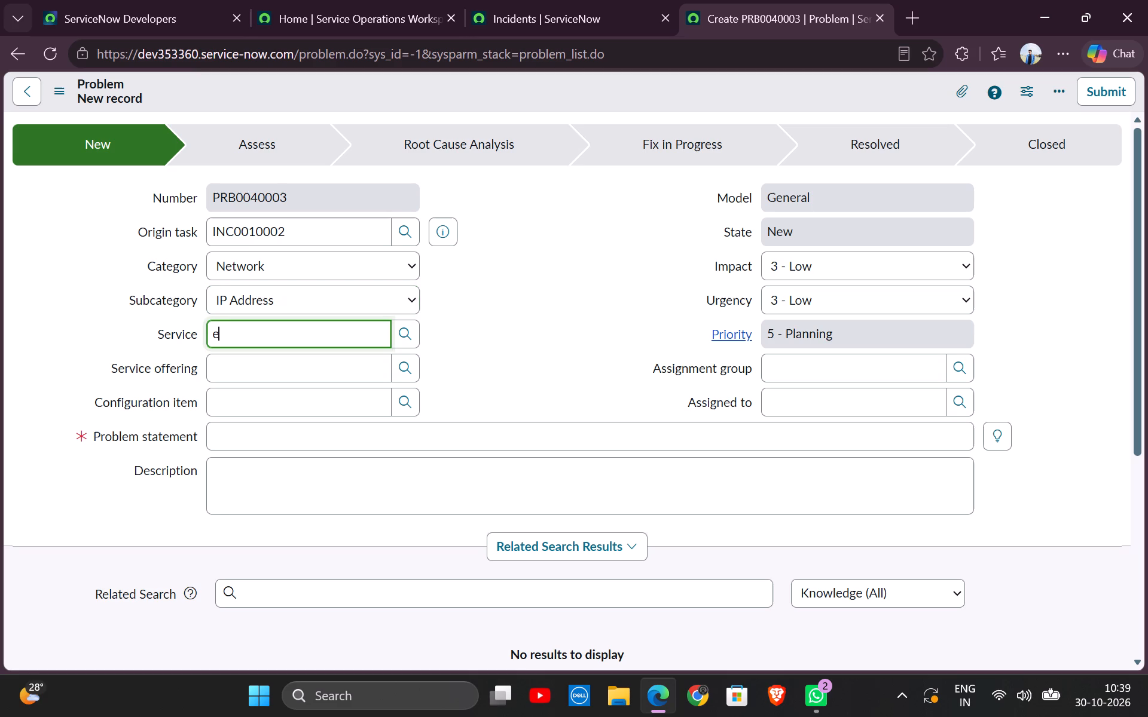
pyautogui.press('m')
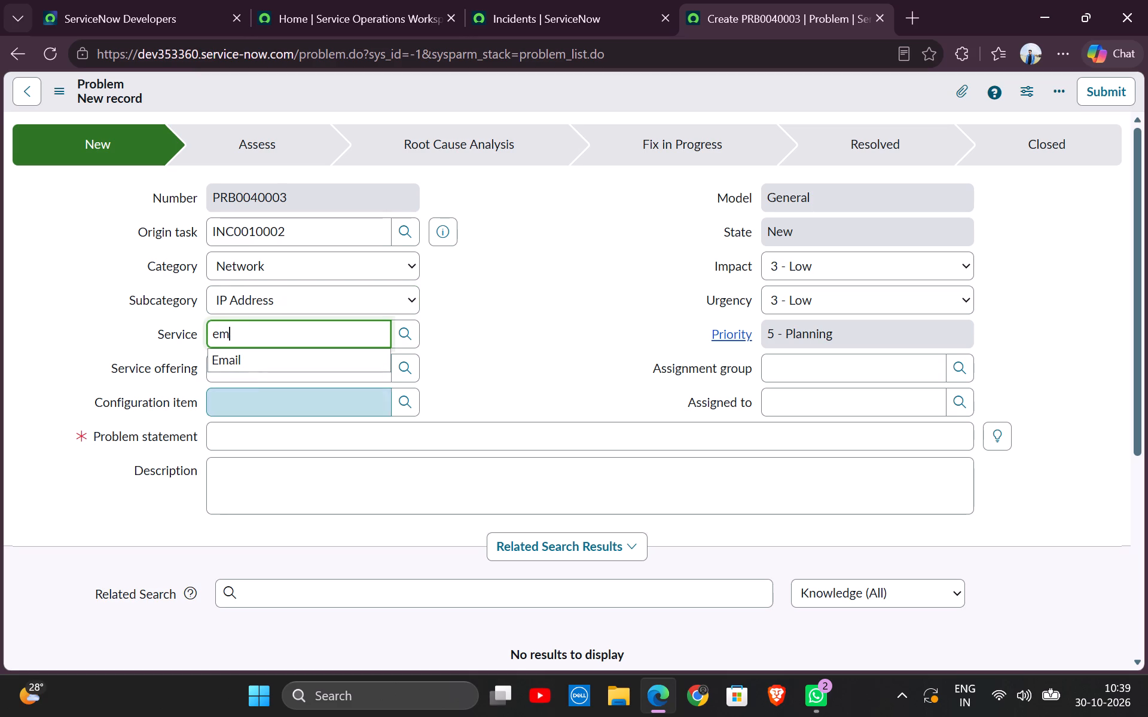
pyautogui.click(257, 369)
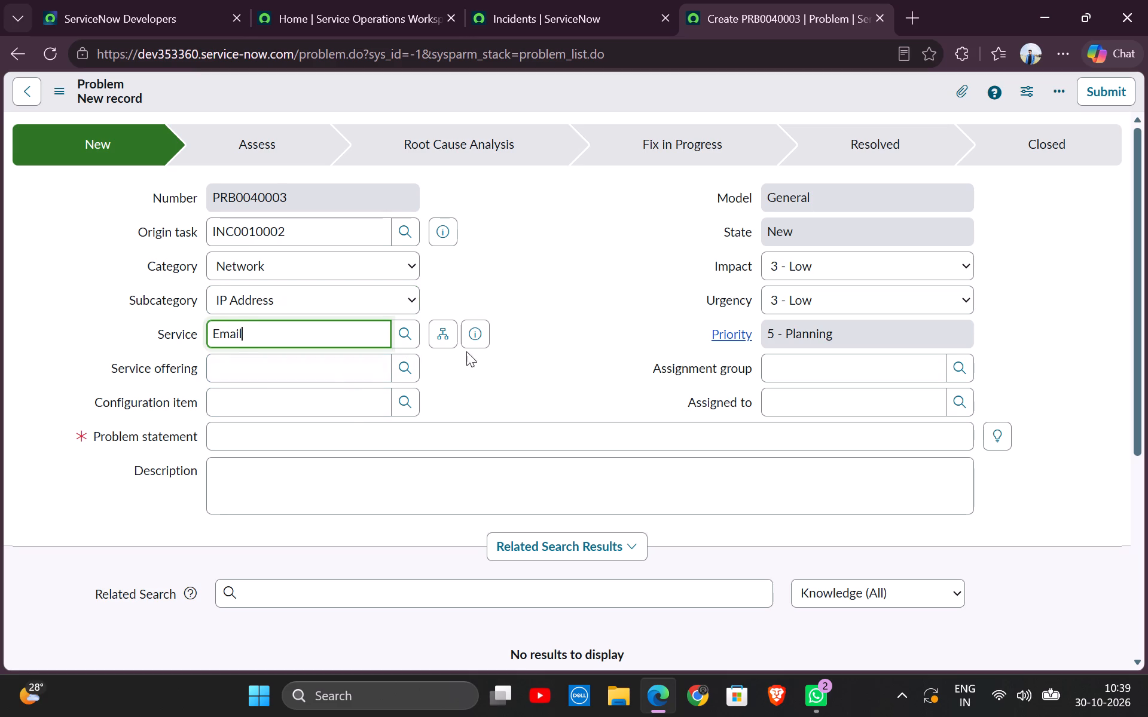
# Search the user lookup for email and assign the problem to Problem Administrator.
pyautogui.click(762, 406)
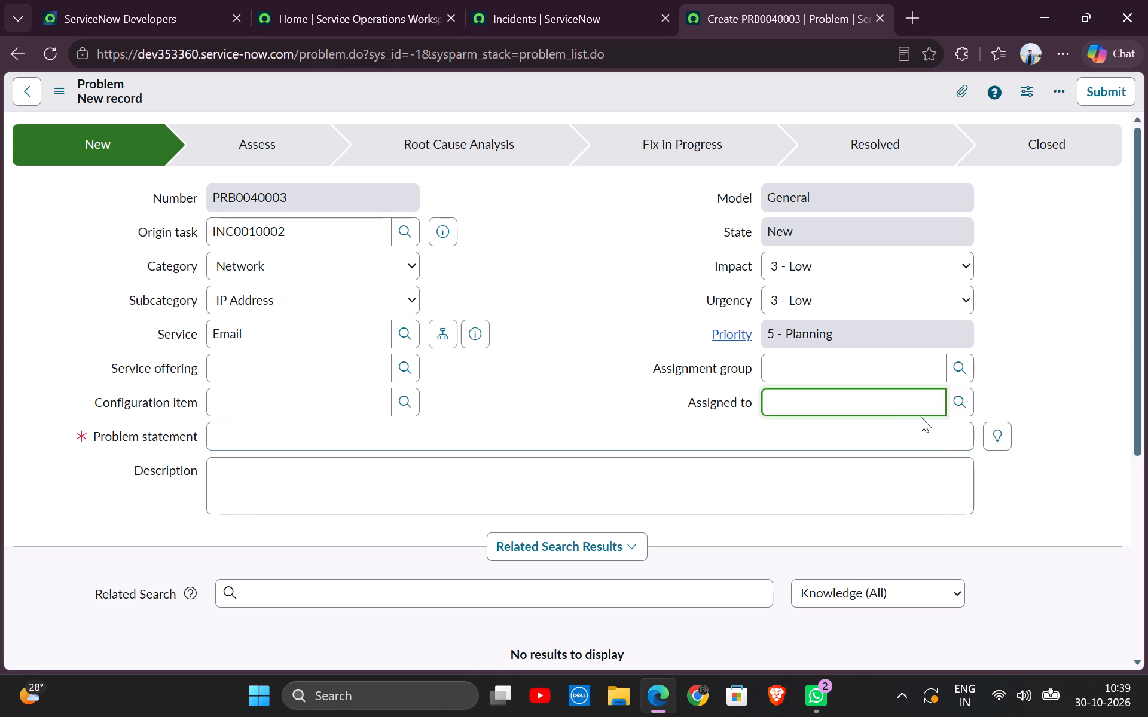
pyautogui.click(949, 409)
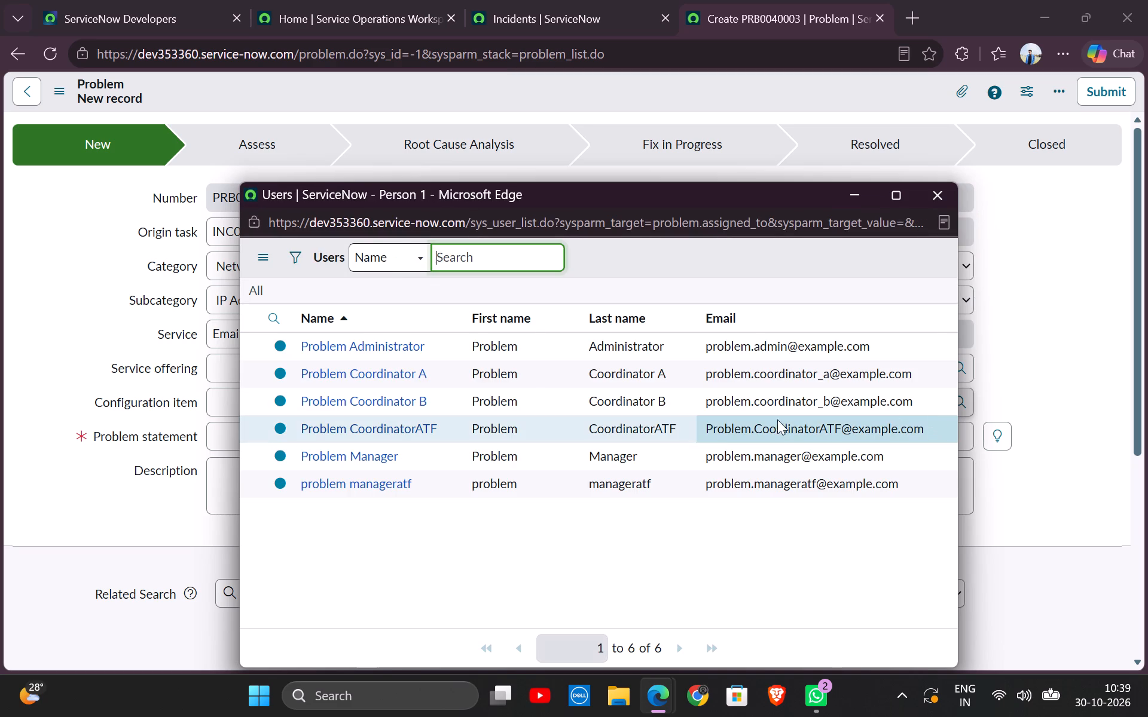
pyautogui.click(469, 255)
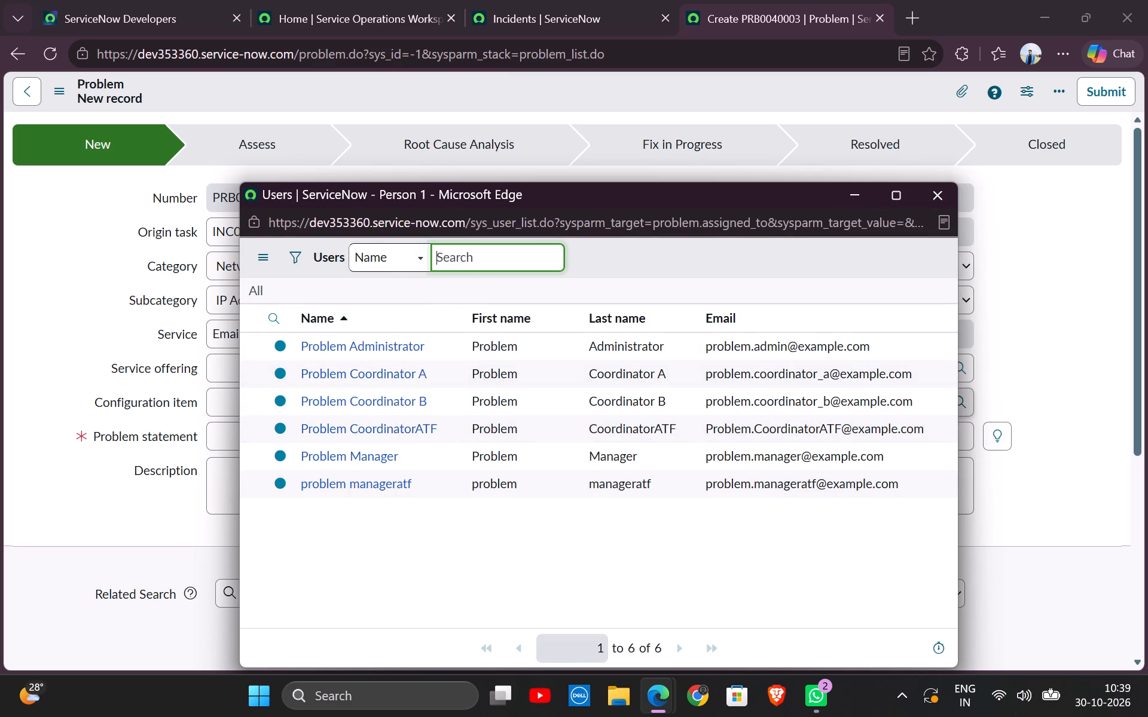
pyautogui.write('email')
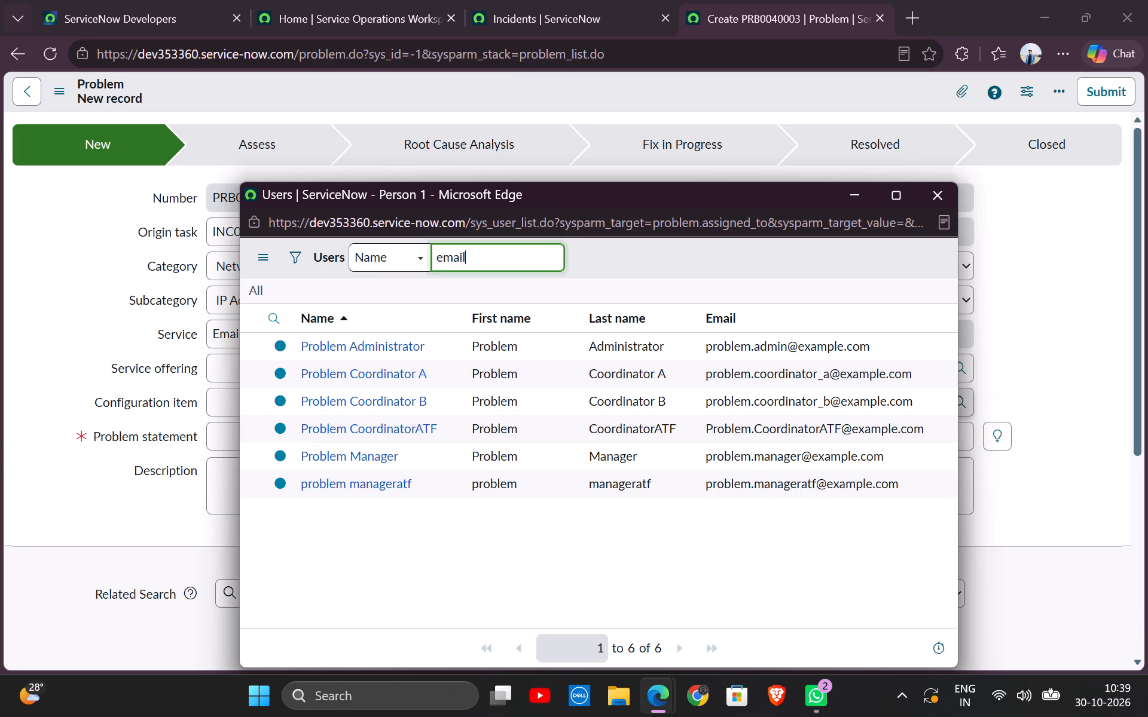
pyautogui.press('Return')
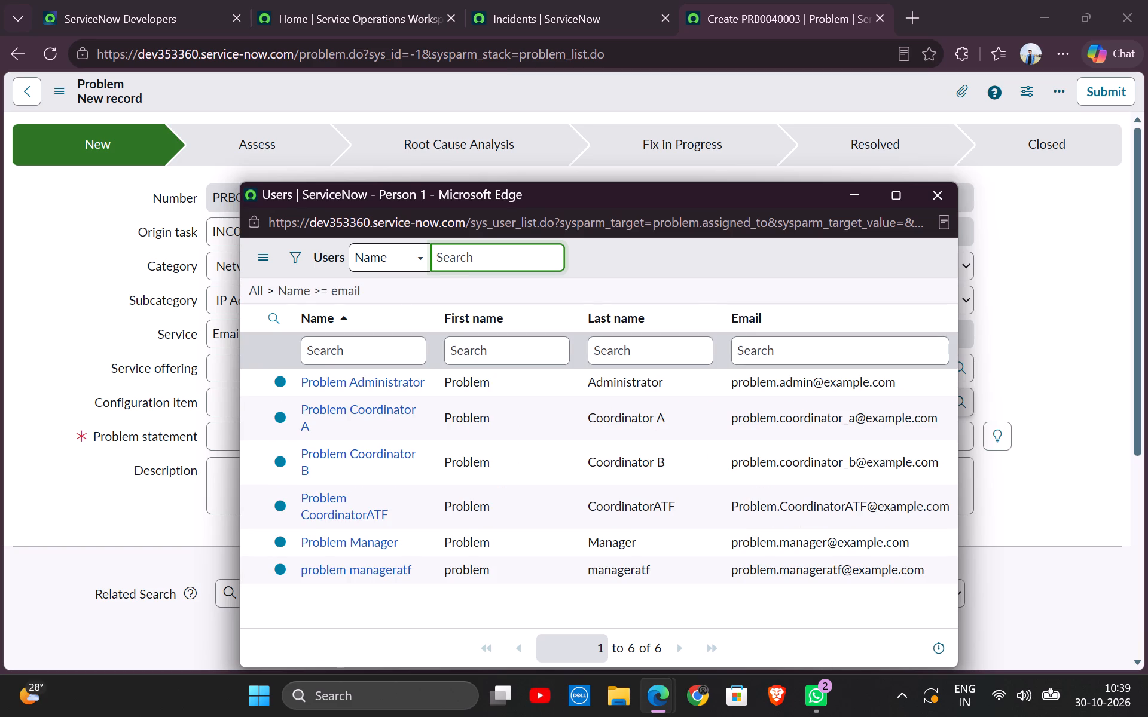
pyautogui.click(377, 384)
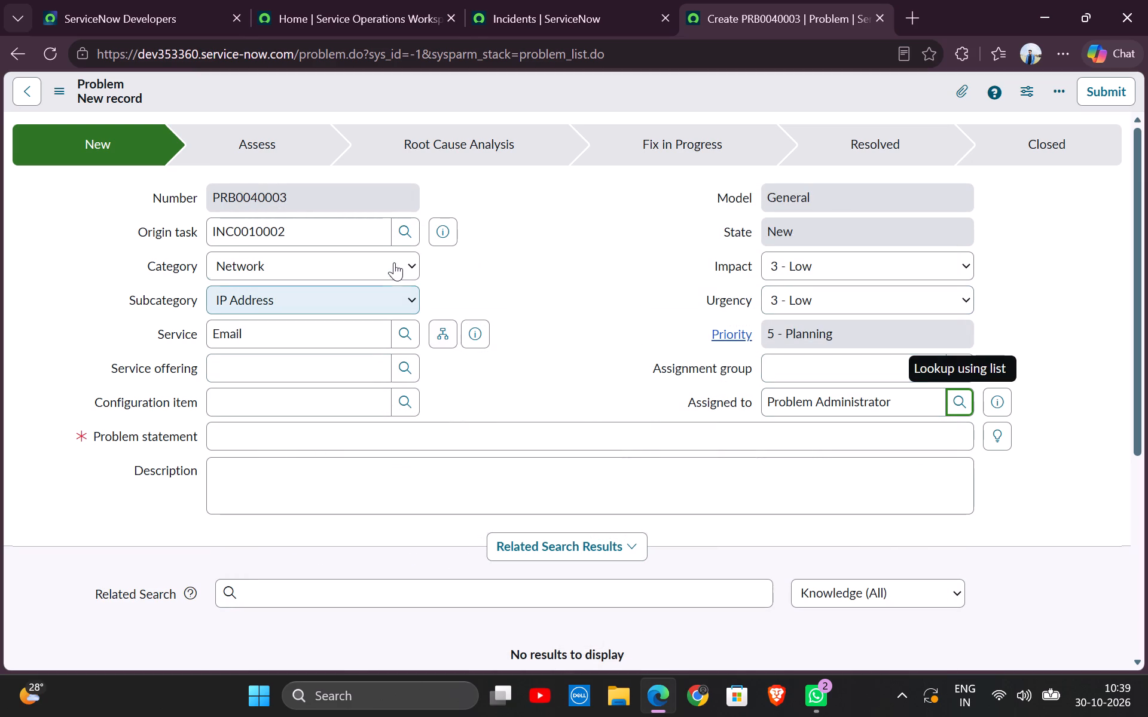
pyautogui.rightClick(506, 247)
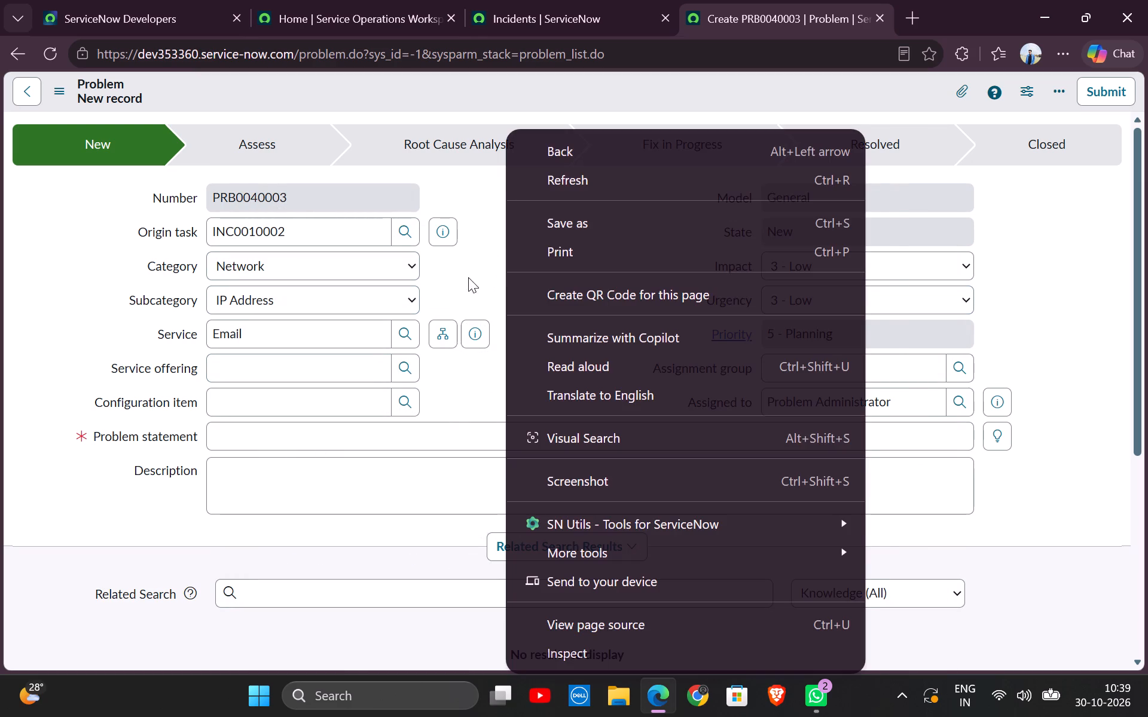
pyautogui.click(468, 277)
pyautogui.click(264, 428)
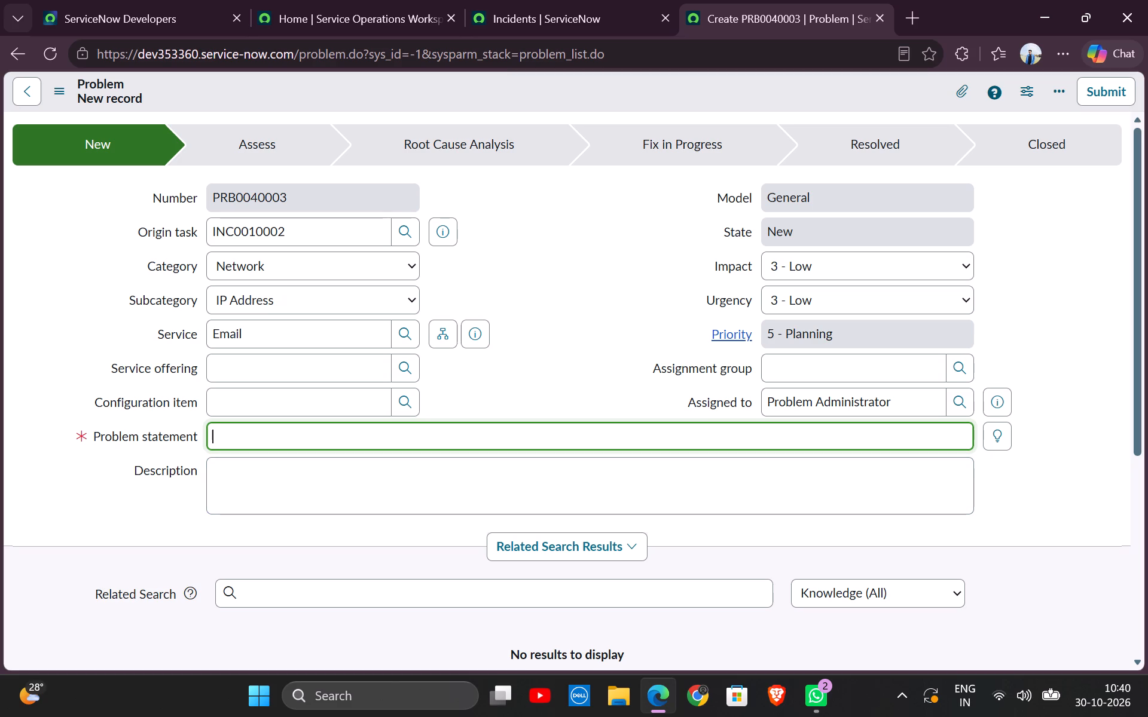
# Assign the problem to Problem Manager using the user lookup.
pyautogui.click(958, 399)
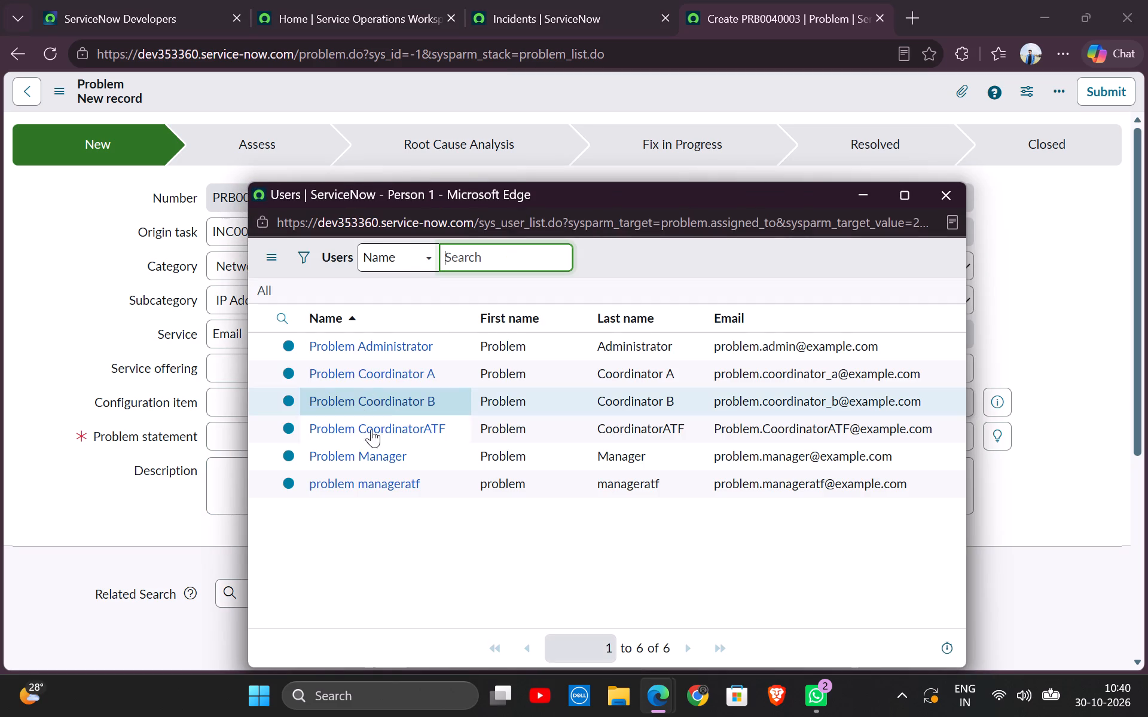
pyautogui.click(380, 454)
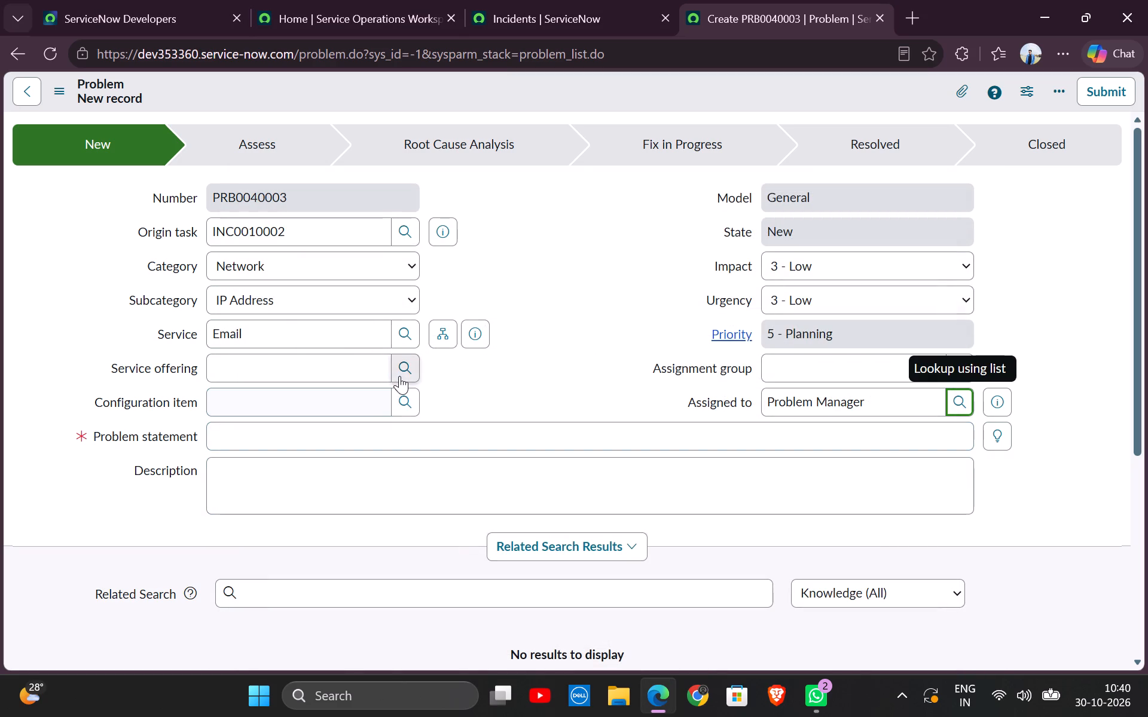
# Enter "Email issue" as the problem statement.
pyautogui.click(367, 440)
pyautogui.write('email')
pyautogui.write('iss')
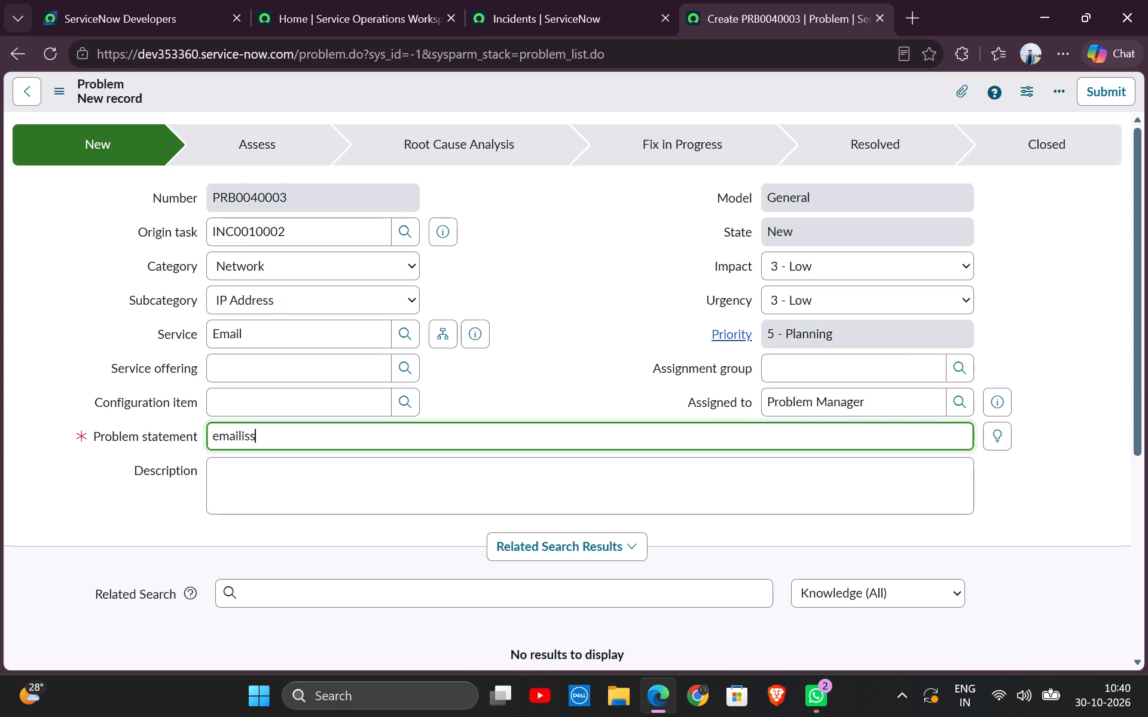
pyautogui.write('ue')
pyautogui.press('Left')
pyautogui.press('Left')
pyautogui.press('Left')
pyautogui.press('Left')
pyautogui.press('BackSpace')
pyautogui.press('i')
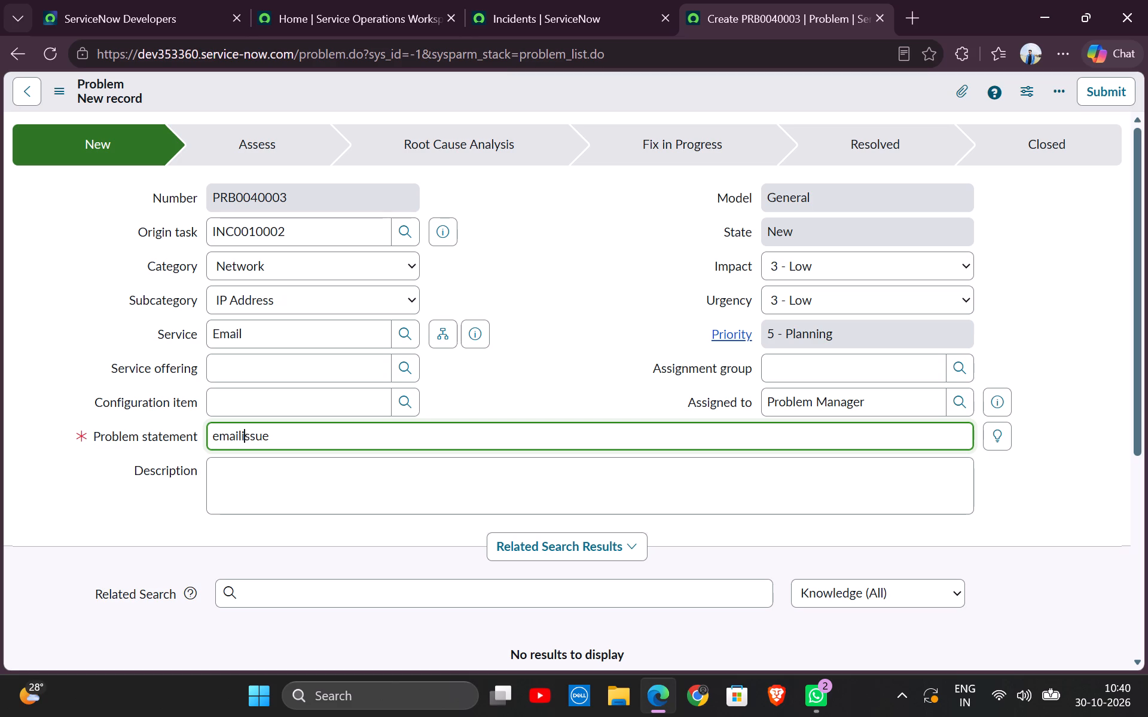
pyautogui.press('Left')
pyautogui.press('space')
pyautogui.press('Left')
pyautogui.press('Left')
pyautogui.press('Left')
pyautogui.press('Left')
pyautogui.press('Left')
pyautogui.press('BackSpace')
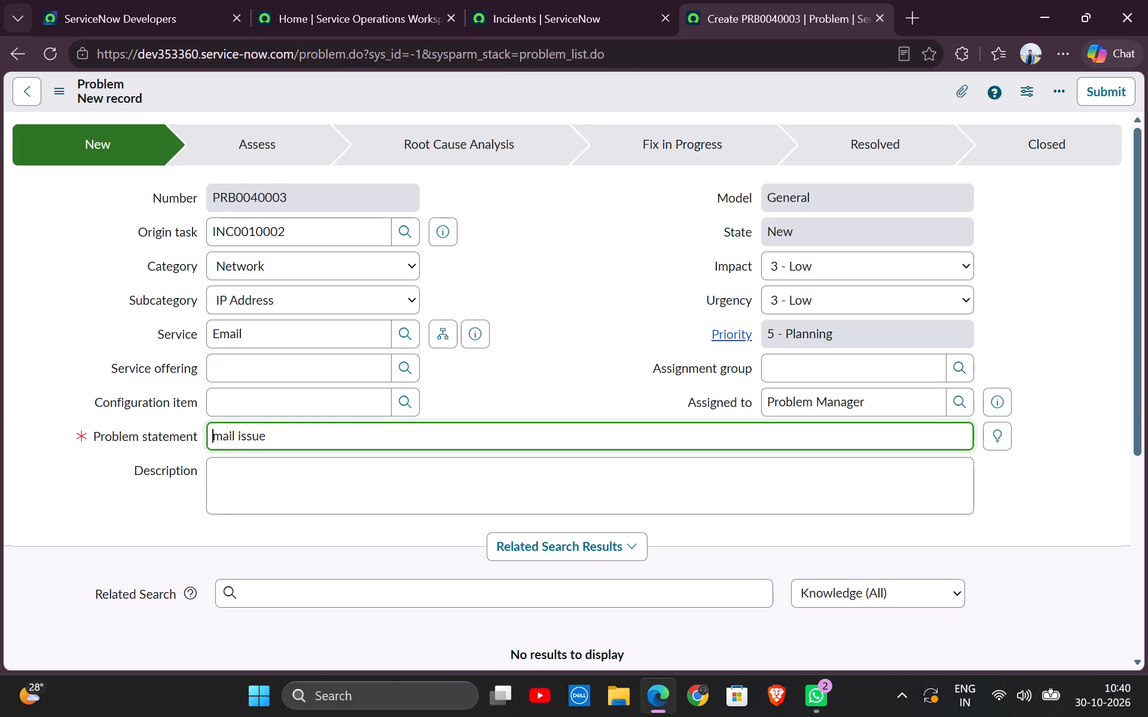
pyautogui.hotkey('shift', 'e')
# Save the new problem record PRB0040003 and stay on its form.
pyautogui.rightClick(538, 77)
pyautogui.click(549, 90)
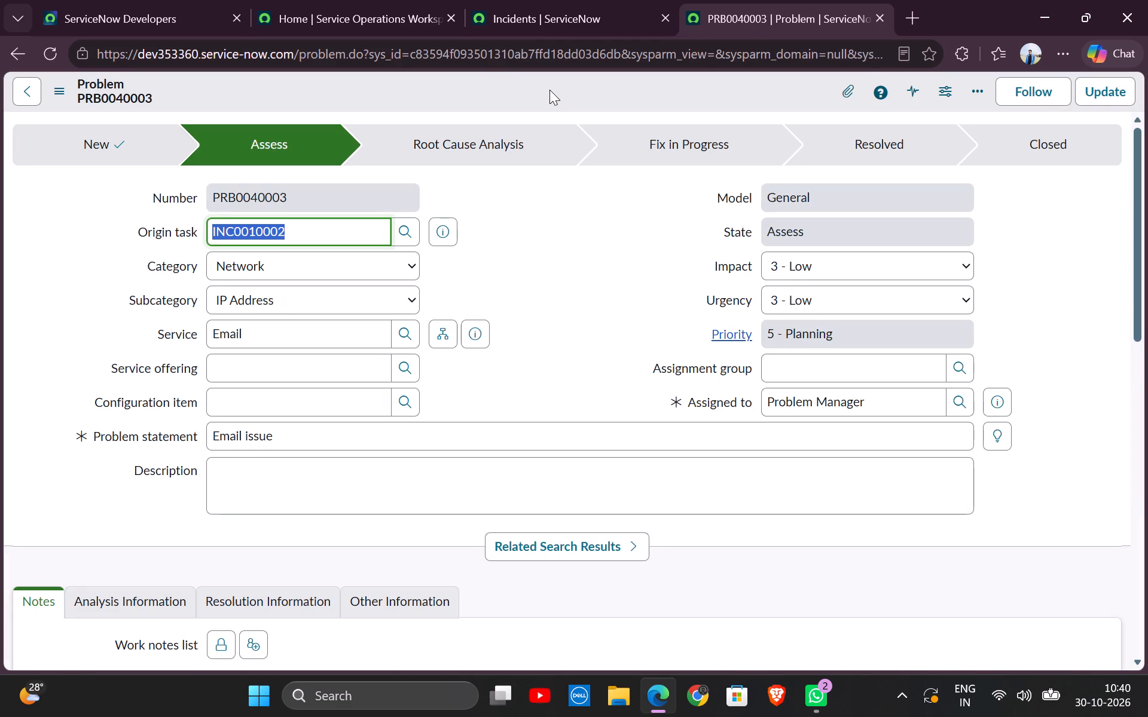
# Add incidents INC0010004, INC0010003 and INC0010002 to the problem's related incidents list.
pyautogui.scroll(-4, 435, 119)
pyautogui.scroll(-2, 414, 201)
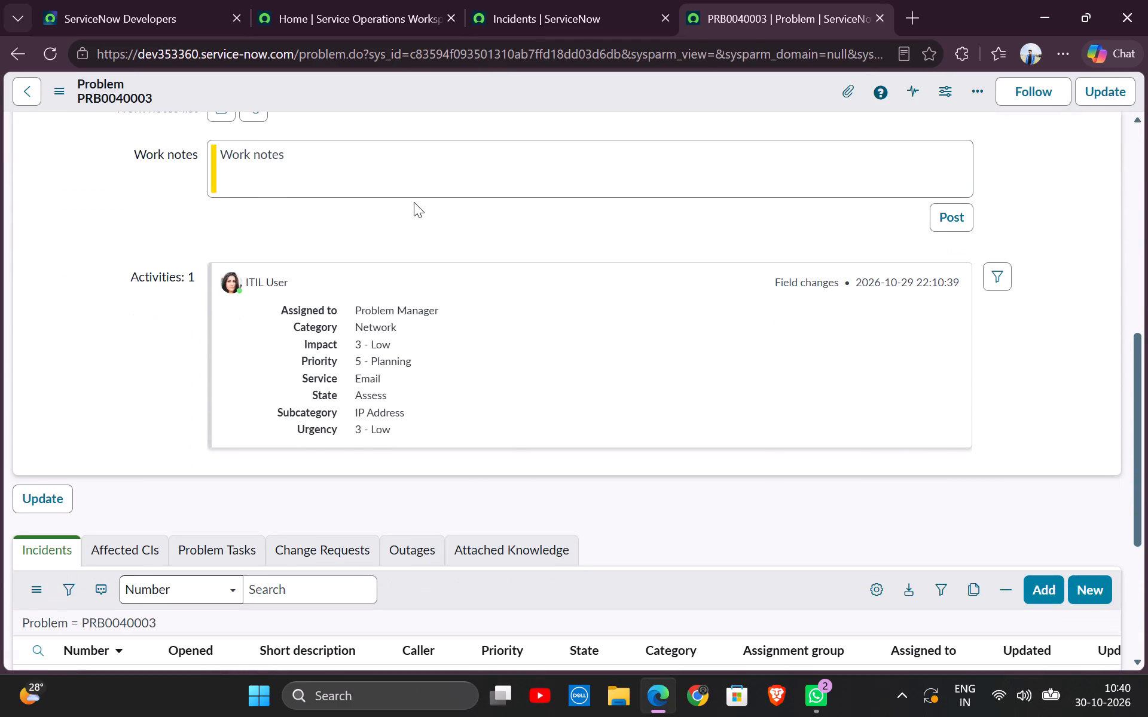
pyautogui.scroll(-1, 429, 237)
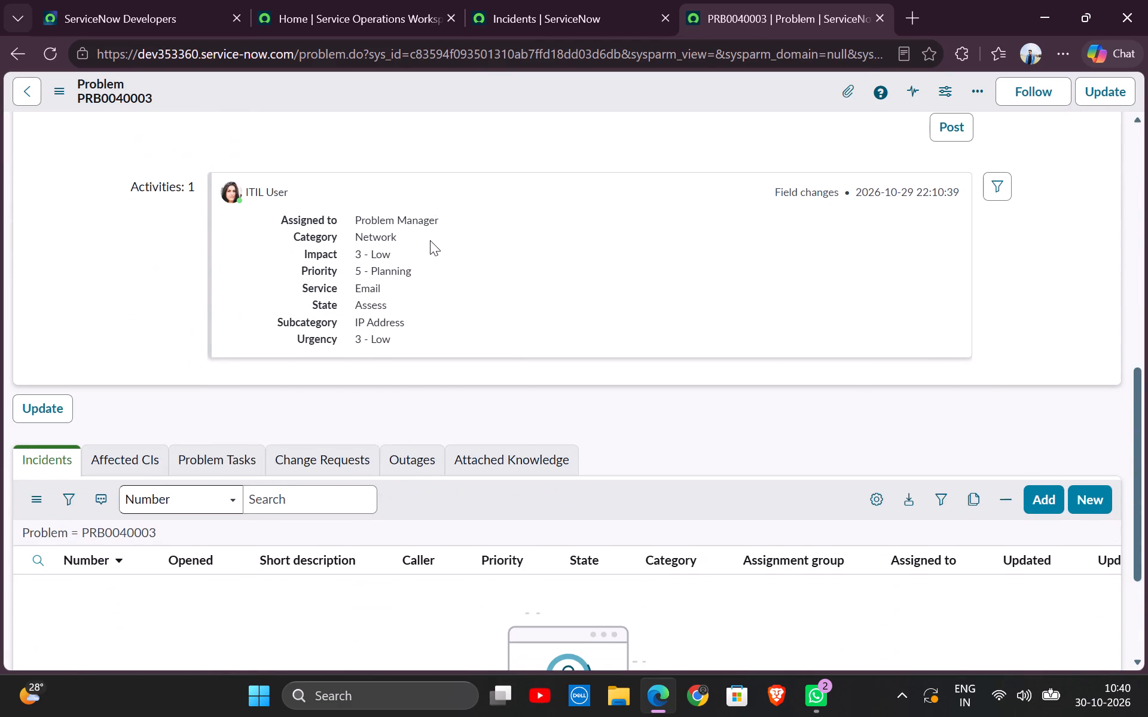
pyautogui.scroll(-2, 430, 241)
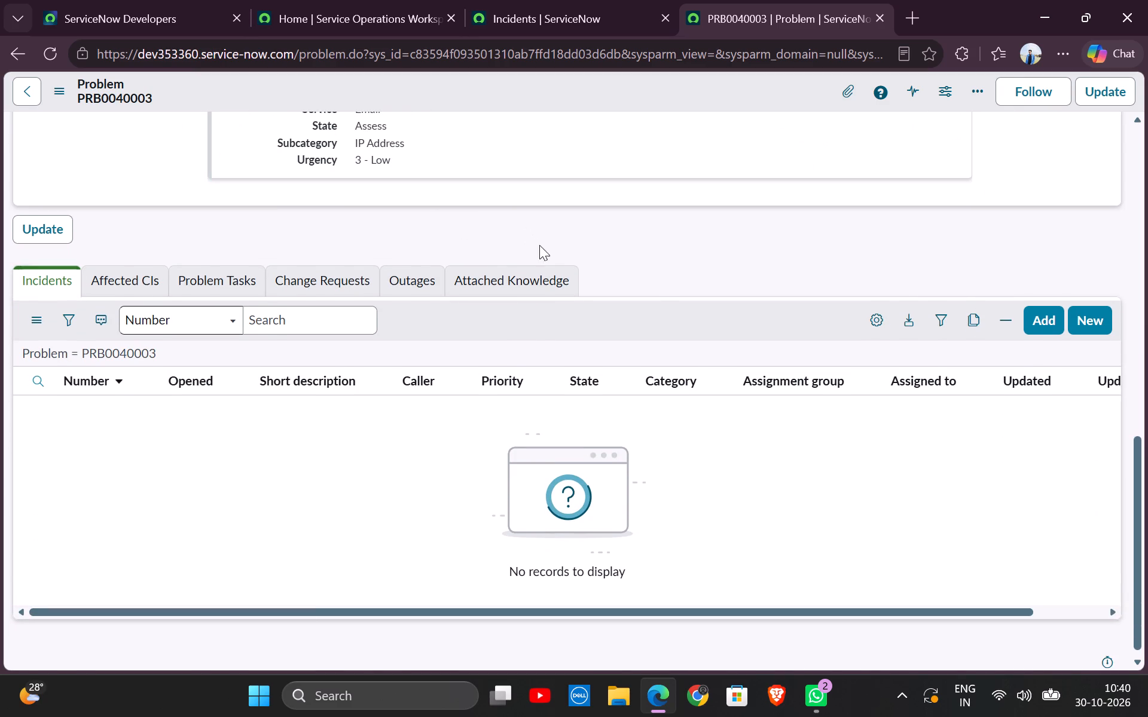
pyautogui.click(1054, 329)
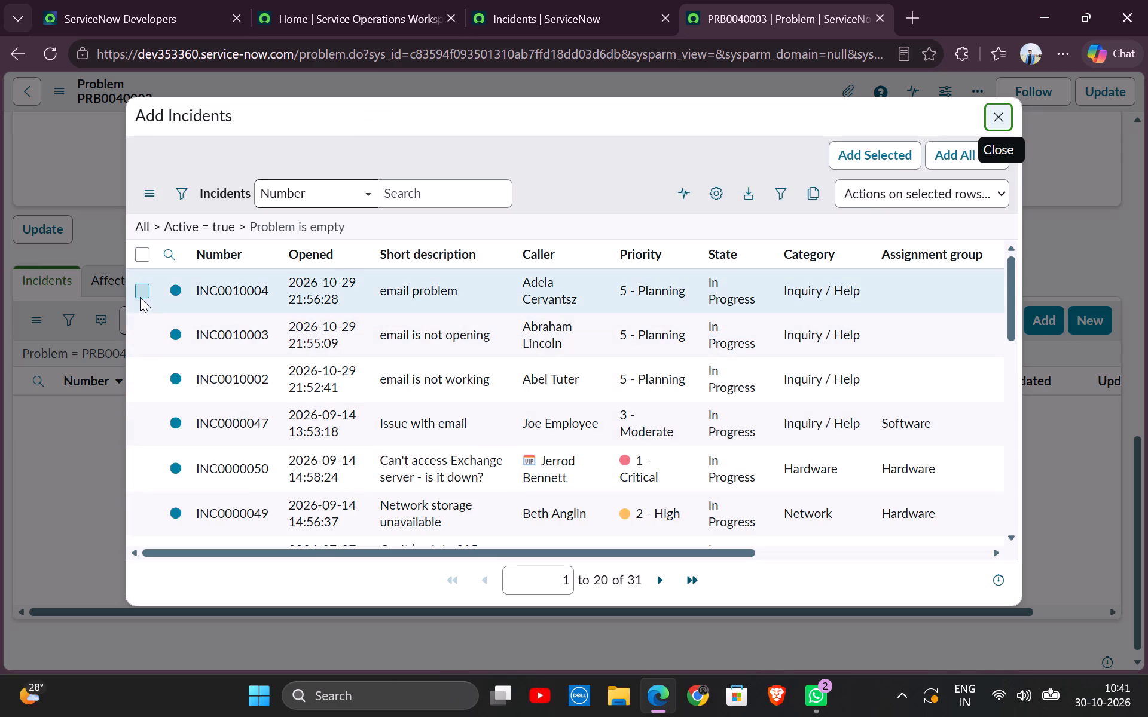
pyautogui.click(140, 292)
pyautogui.click(144, 334)
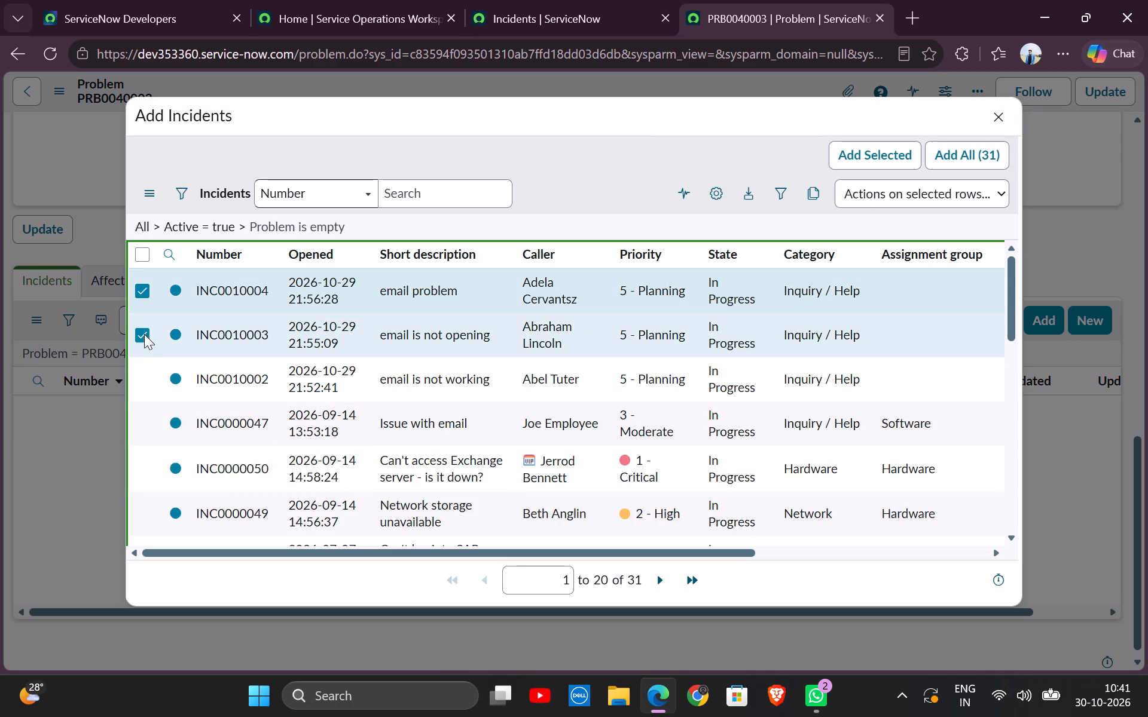
pyautogui.click(142, 382)
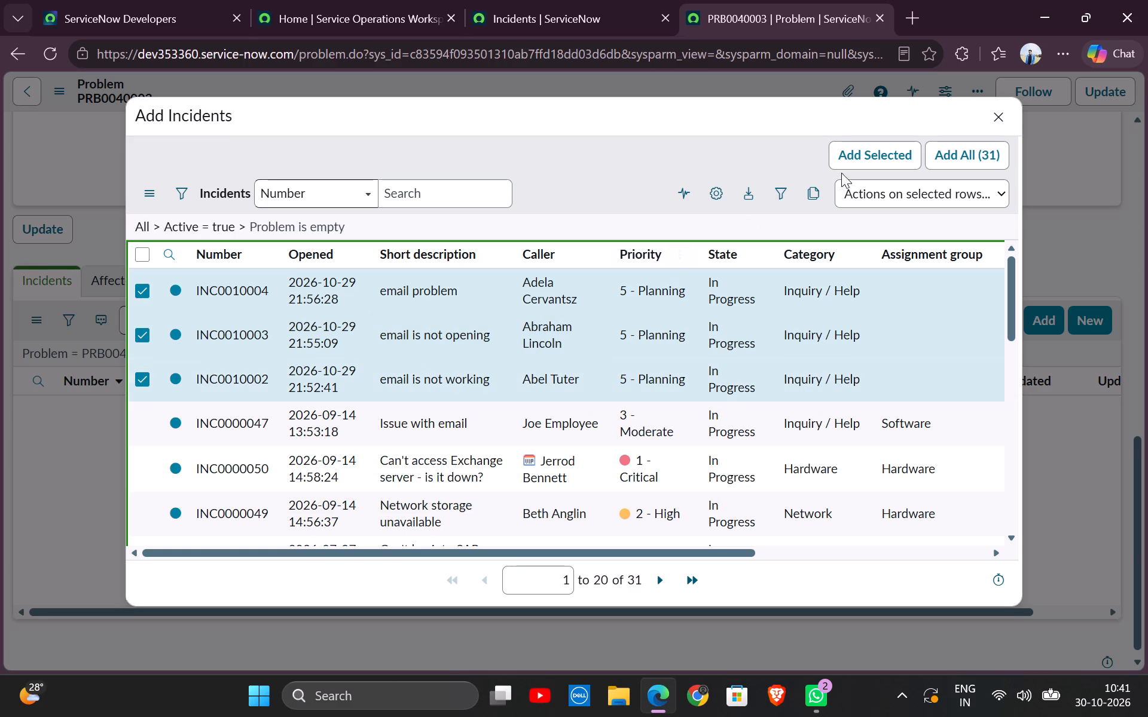
pyautogui.click(872, 154)
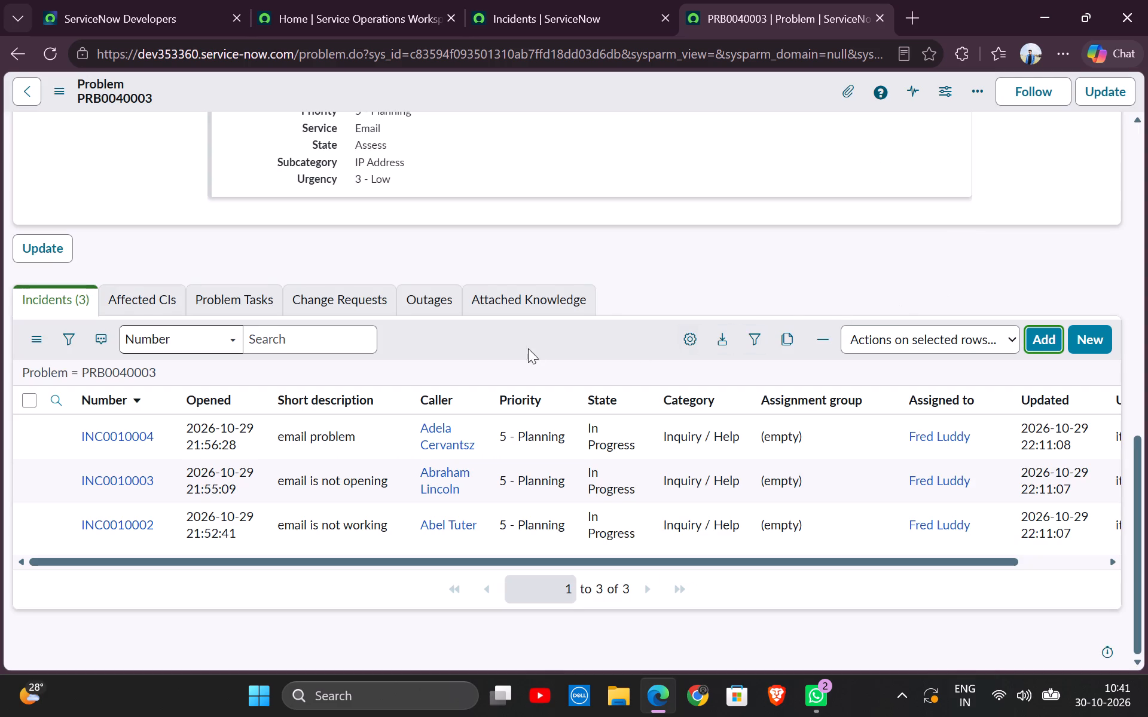
# Save problem PRB0040003 with its newly added incidents, staying on the form.
pyautogui.scroll(-1, 602, 298)
pyautogui.scroll(5, 602, 298)
pyautogui.scroll(-3, 602, 263)
pyautogui.scroll(11, 602, 263)
pyautogui.scroll(-4, 602, 263)
pyautogui.scroll(6, 602, 263)
pyautogui.scroll(-1, 602, 263)
pyautogui.scroll(1, 602, 263)
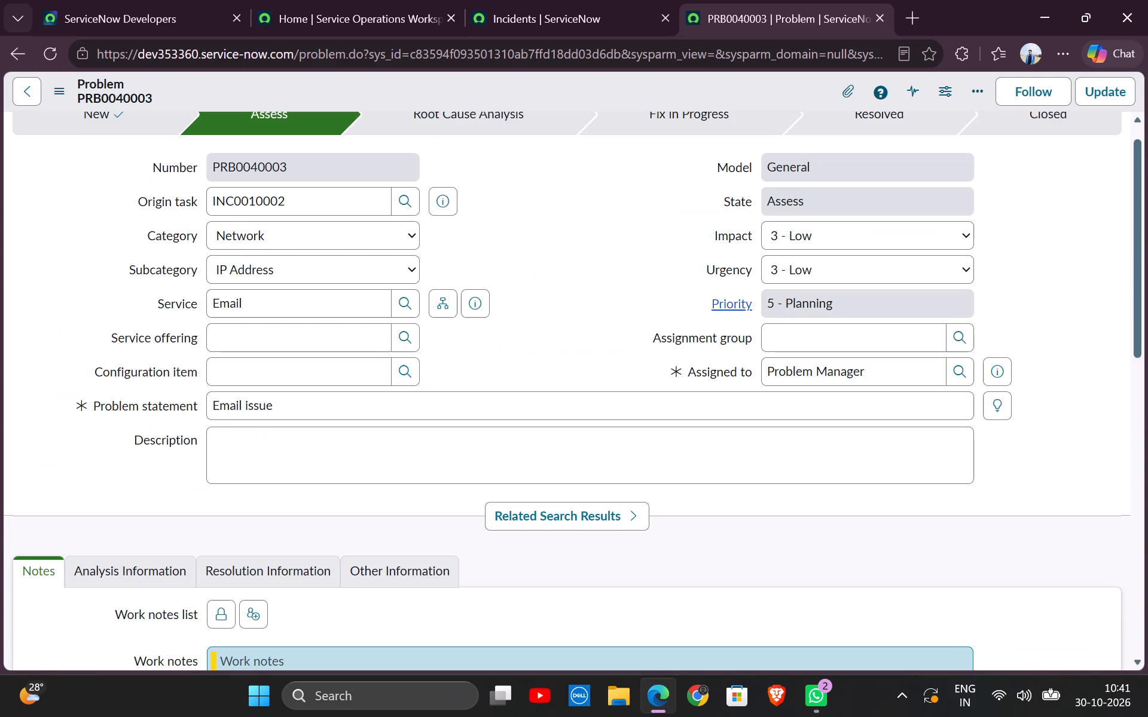
pyautogui.scroll(3, 602, 263)
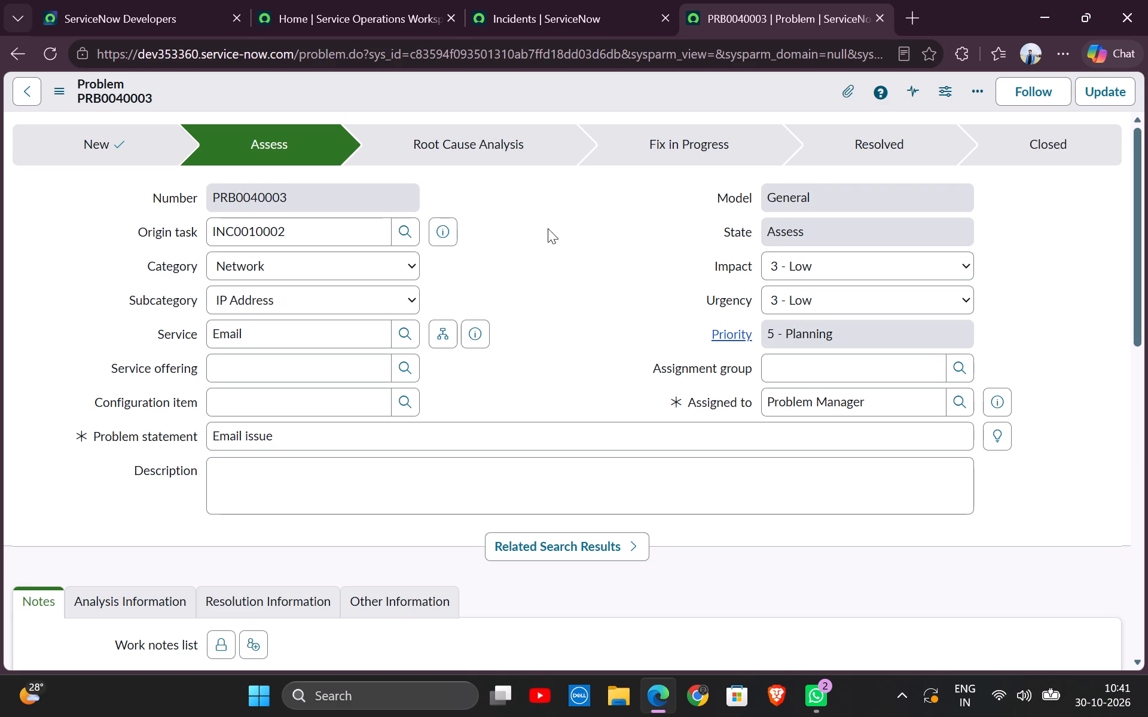
pyautogui.rightClick(561, 85)
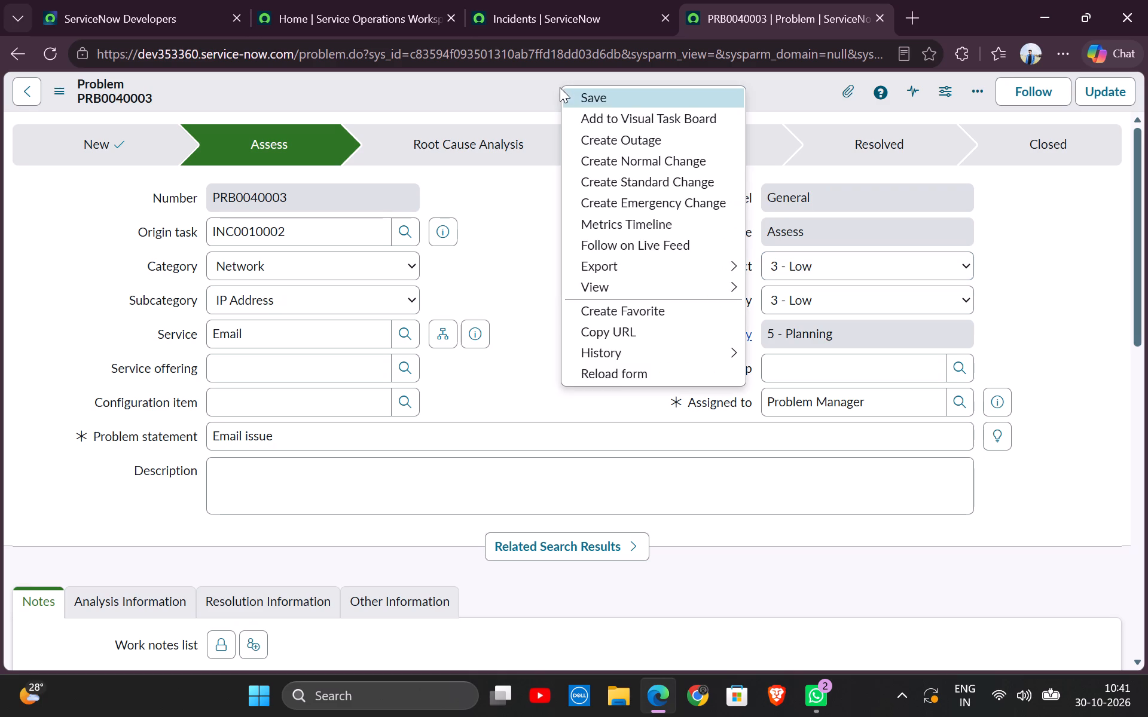
pyautogui.click(562, 90)
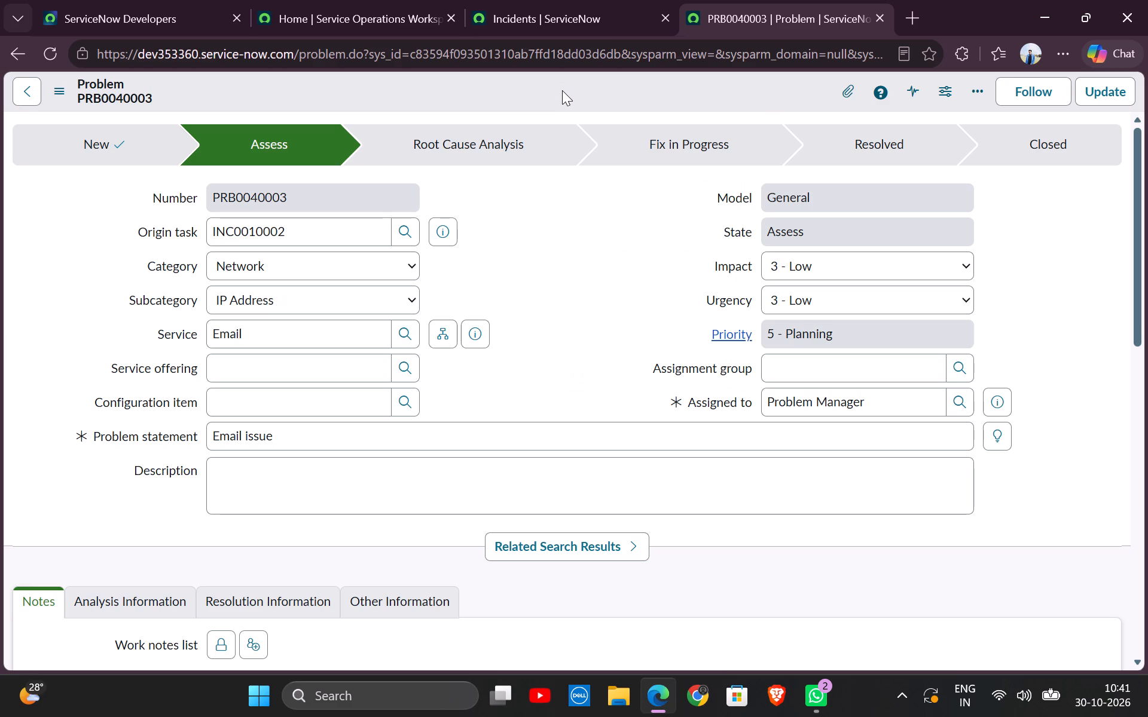
# Review the related incidents list and main fields of the saved problem.
pyautogui.scroll(-4, 591, 87)
pyautogui.scroll(1, 584, 94)
pyautogui.scroll(-14, 584, 94)
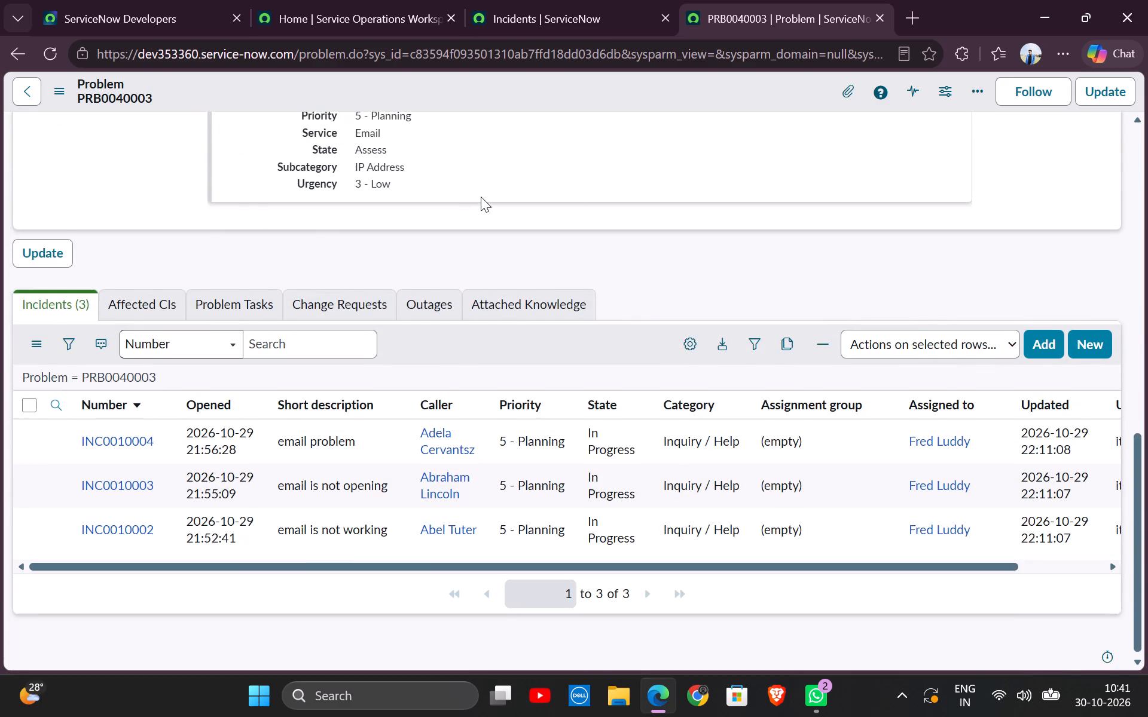
pyautogui.scroll(10, 481, 197)
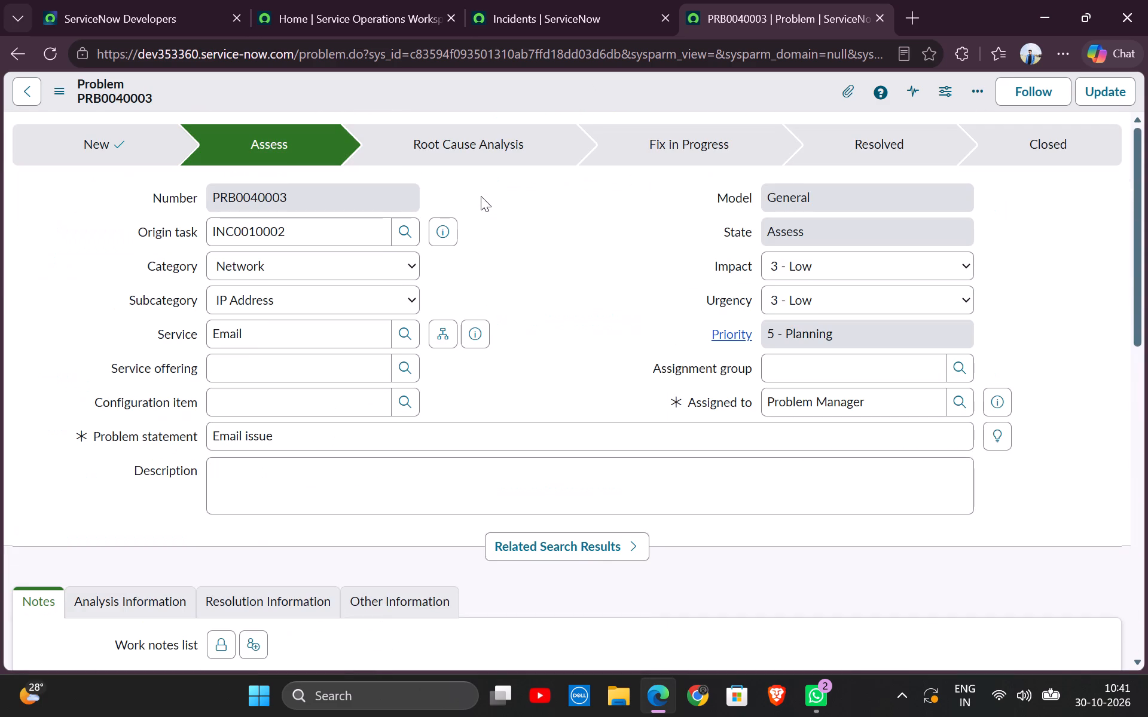
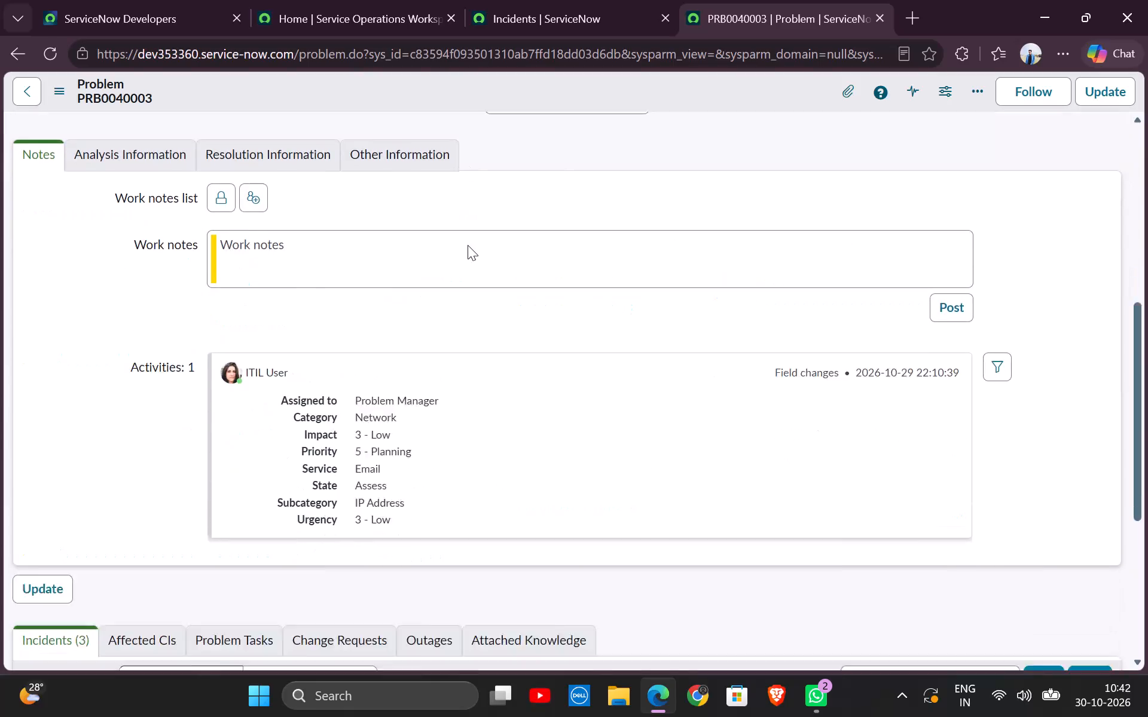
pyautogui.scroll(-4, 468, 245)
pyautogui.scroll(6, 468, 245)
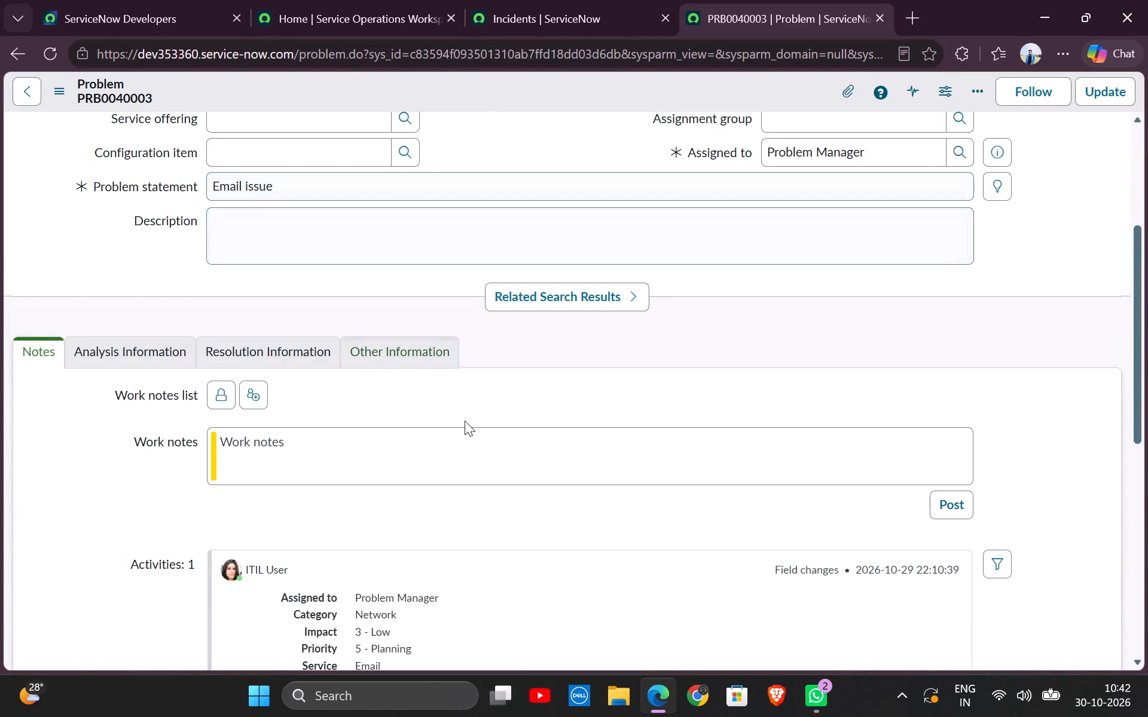
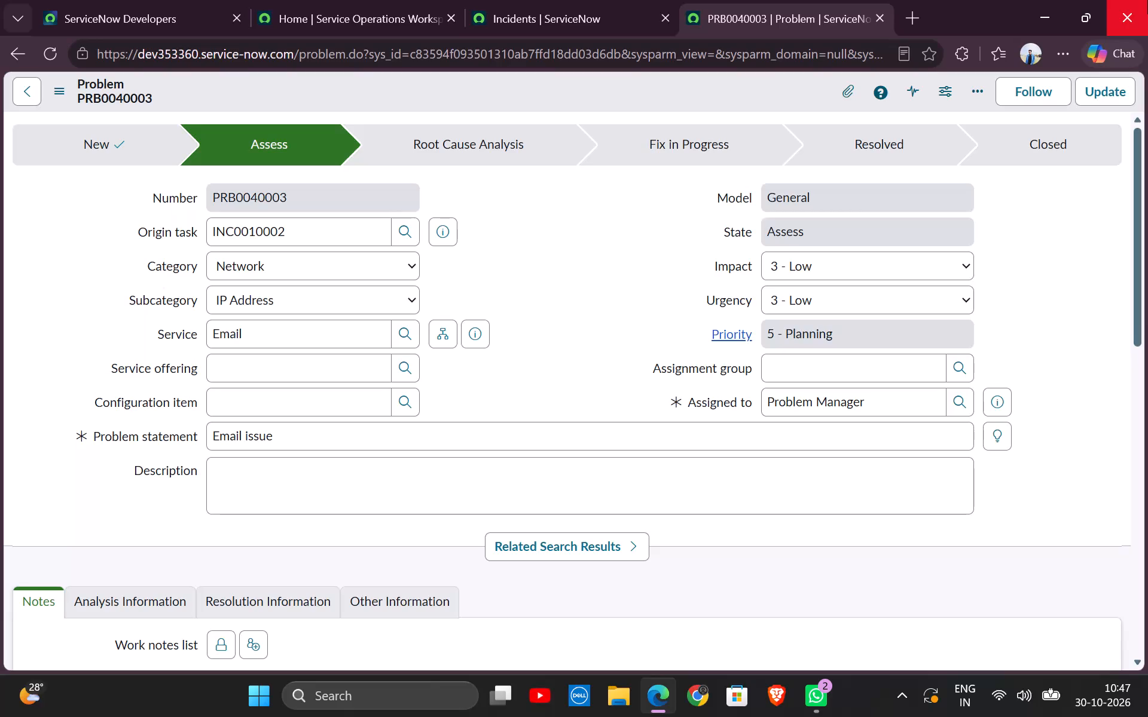
# End the ITIL User impersonation from the Service Operations Workspace home page.
pyautogui.click(407, 4)
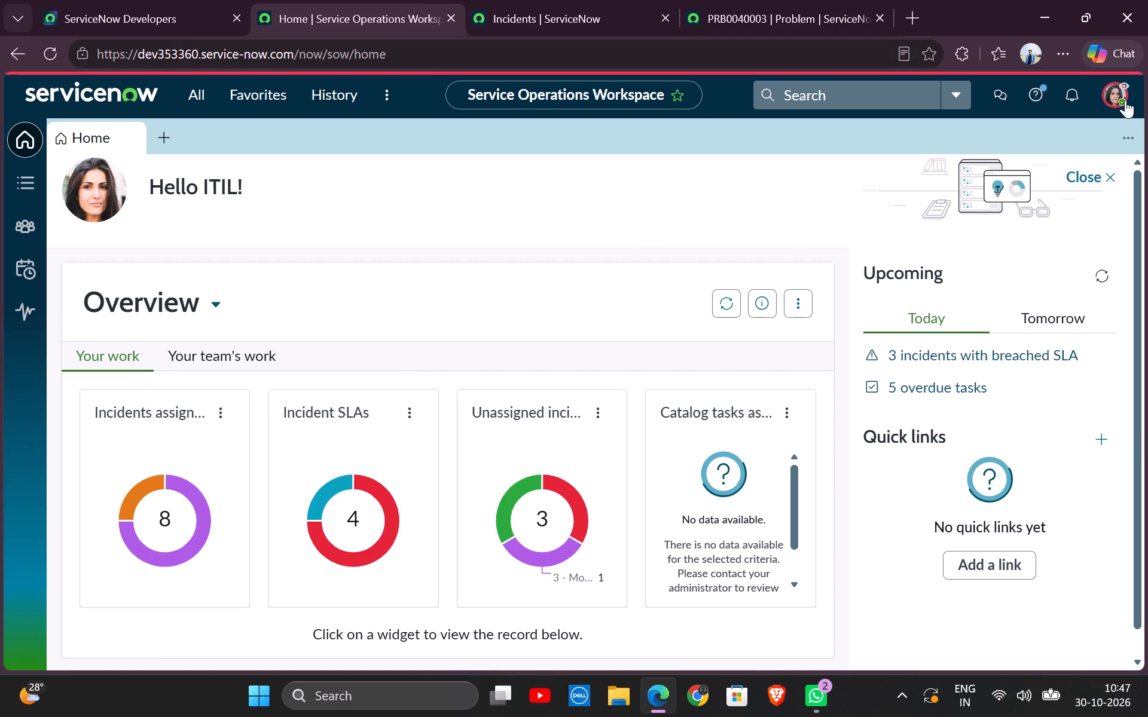
pyautogui.click(1125, 97)
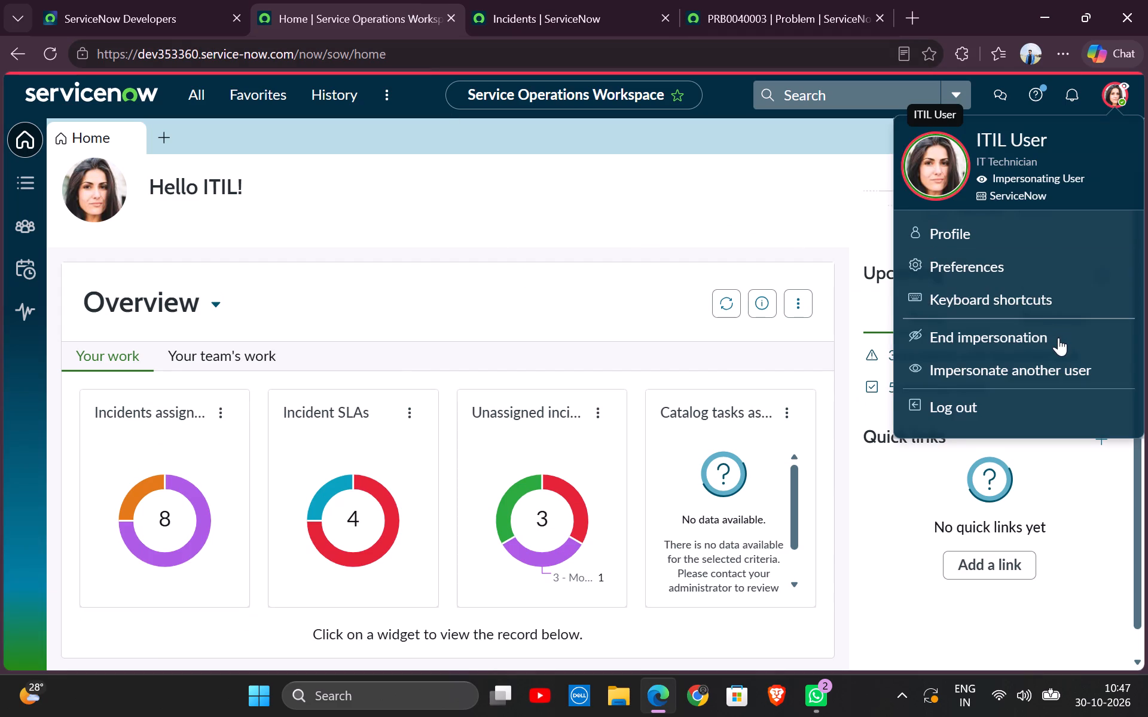
pyautogui.click(1059, 339)
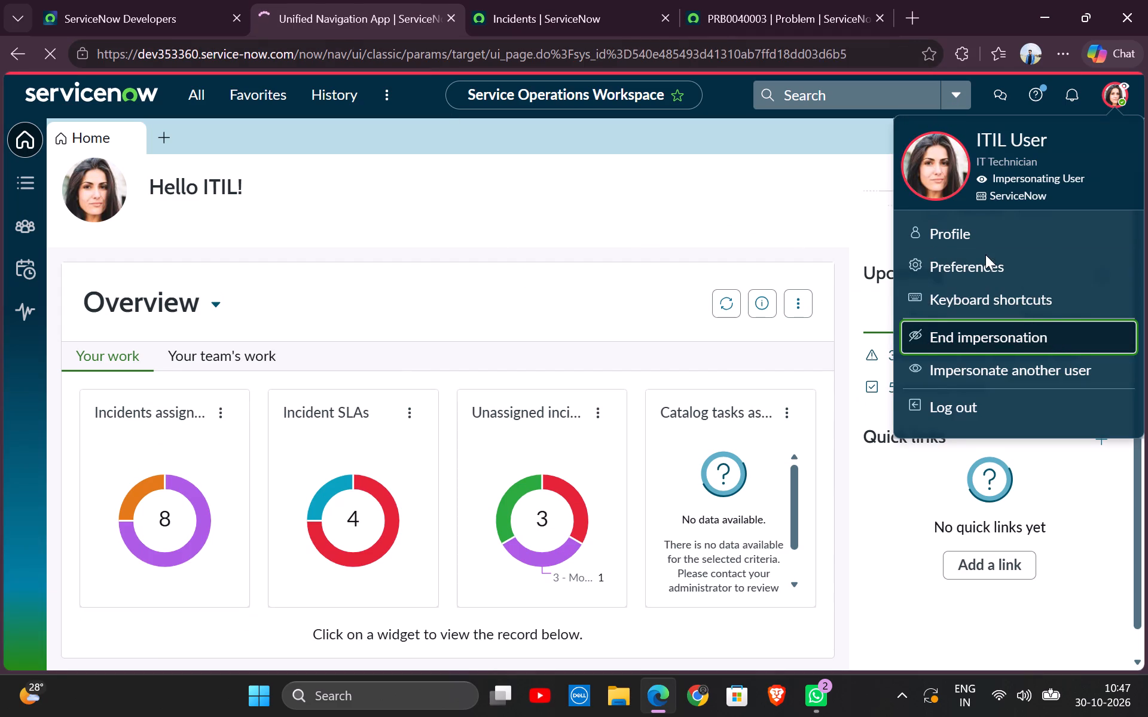
# Impersonate the Problem Manager user, dismiss the introductory tour, and check the active user profile.
pyautogui.click(1118, 95)
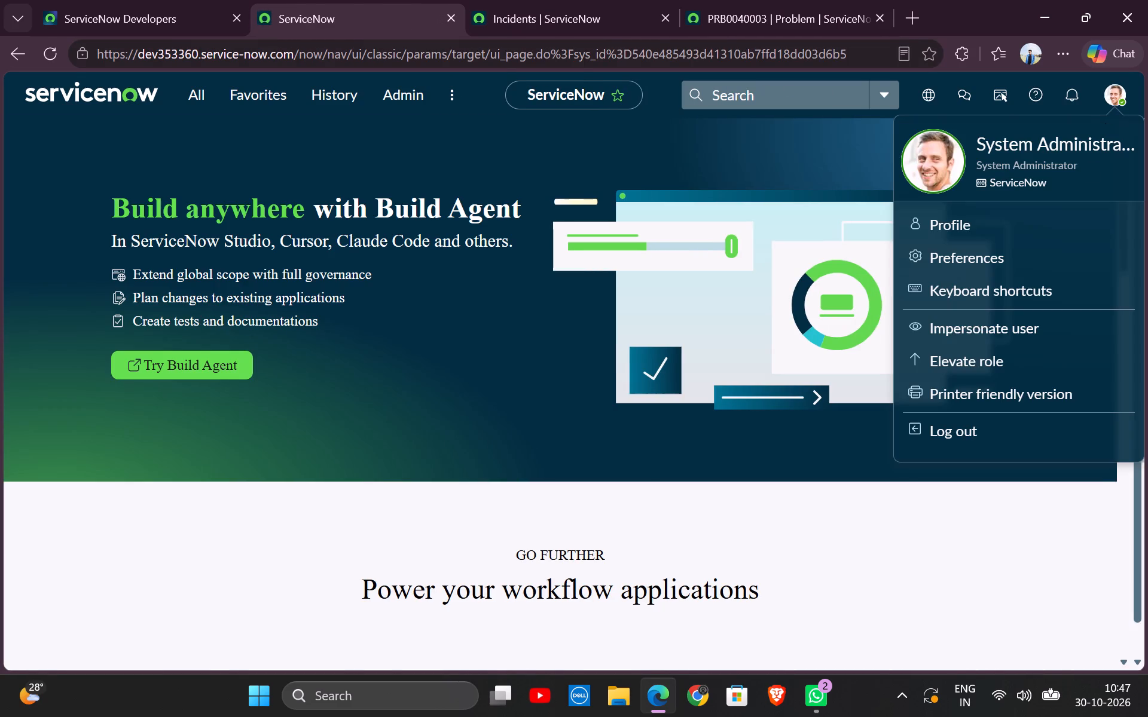
pyautogui.click(999, 318)
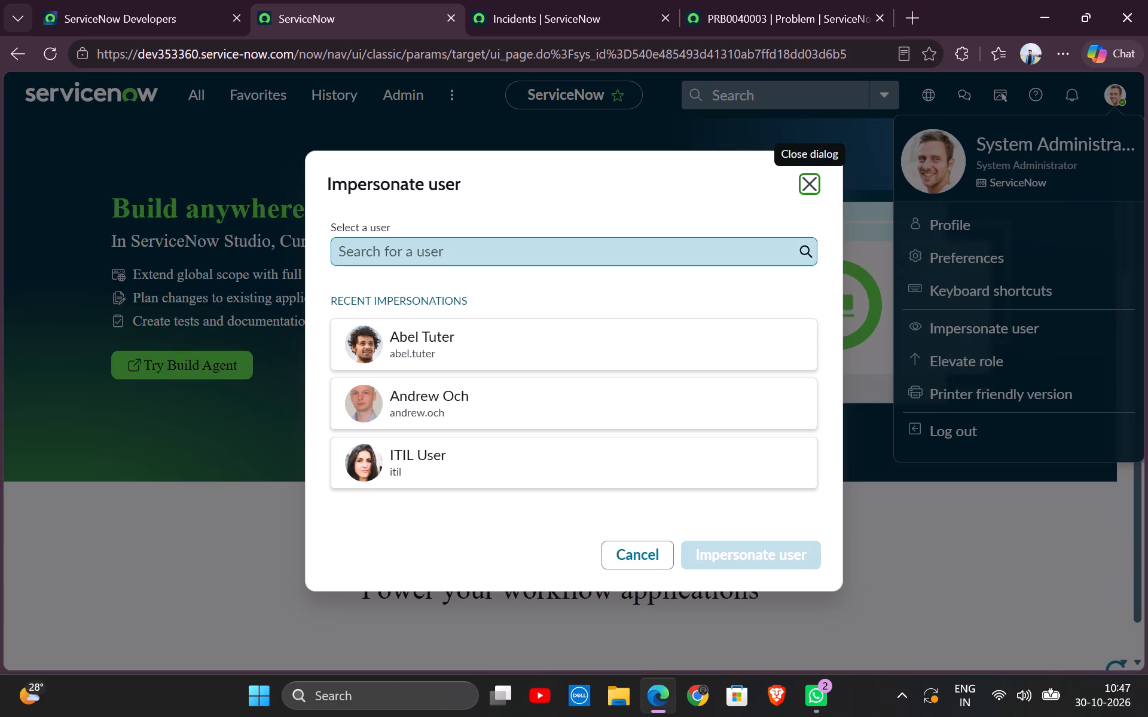
pyautogui.click(769, 249)
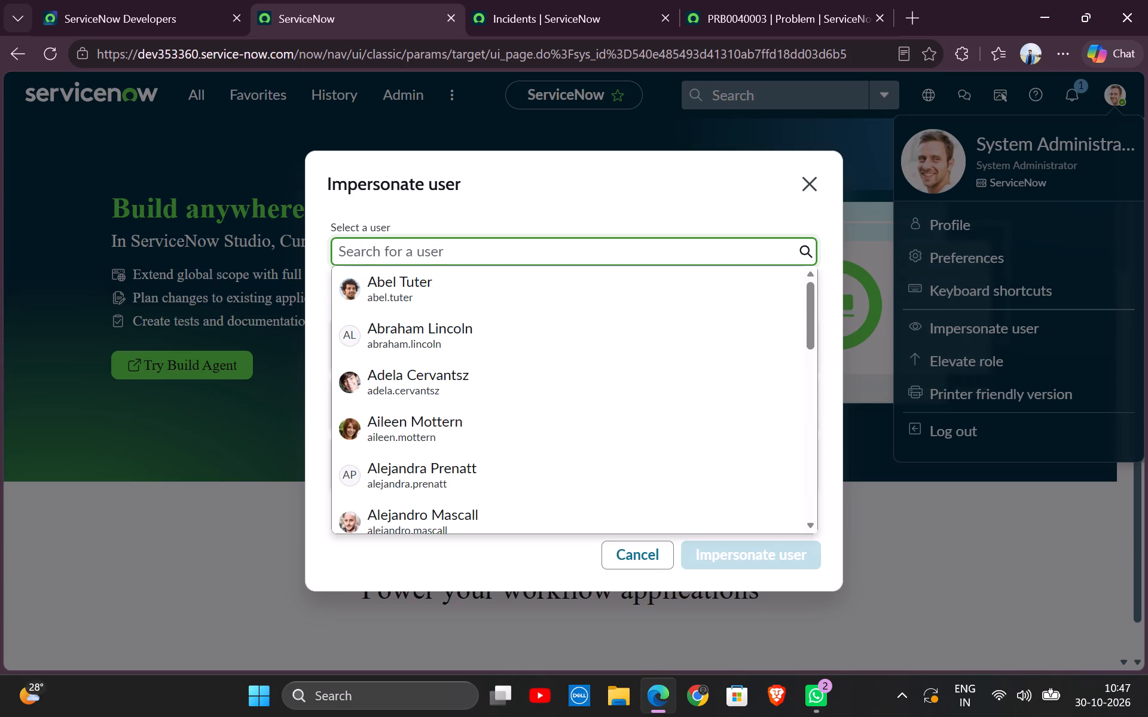
pyautogui.write('prob')
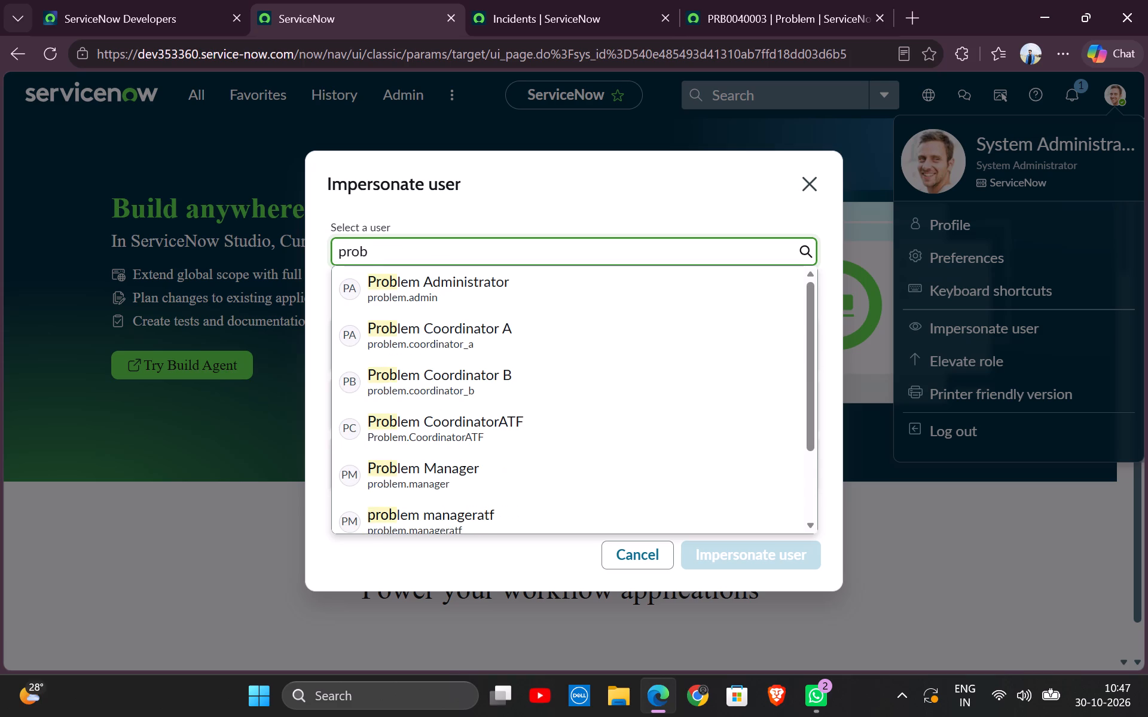
pyautogui.click(508, 465)
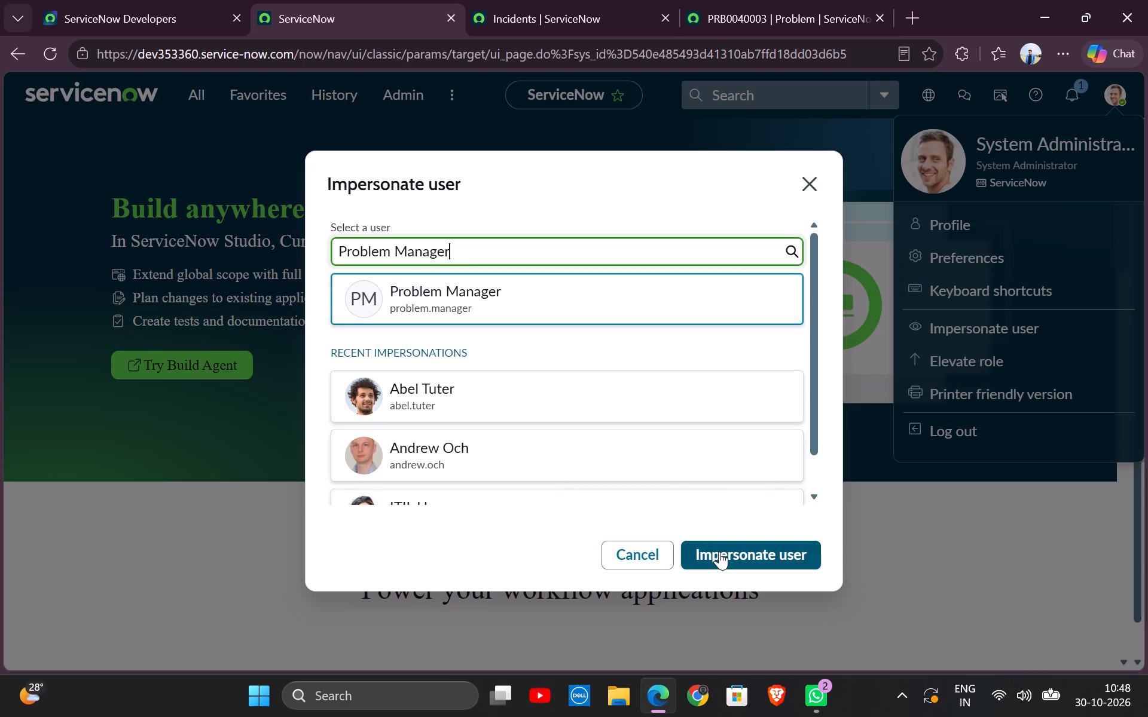
pyautogui.click(719, 551)
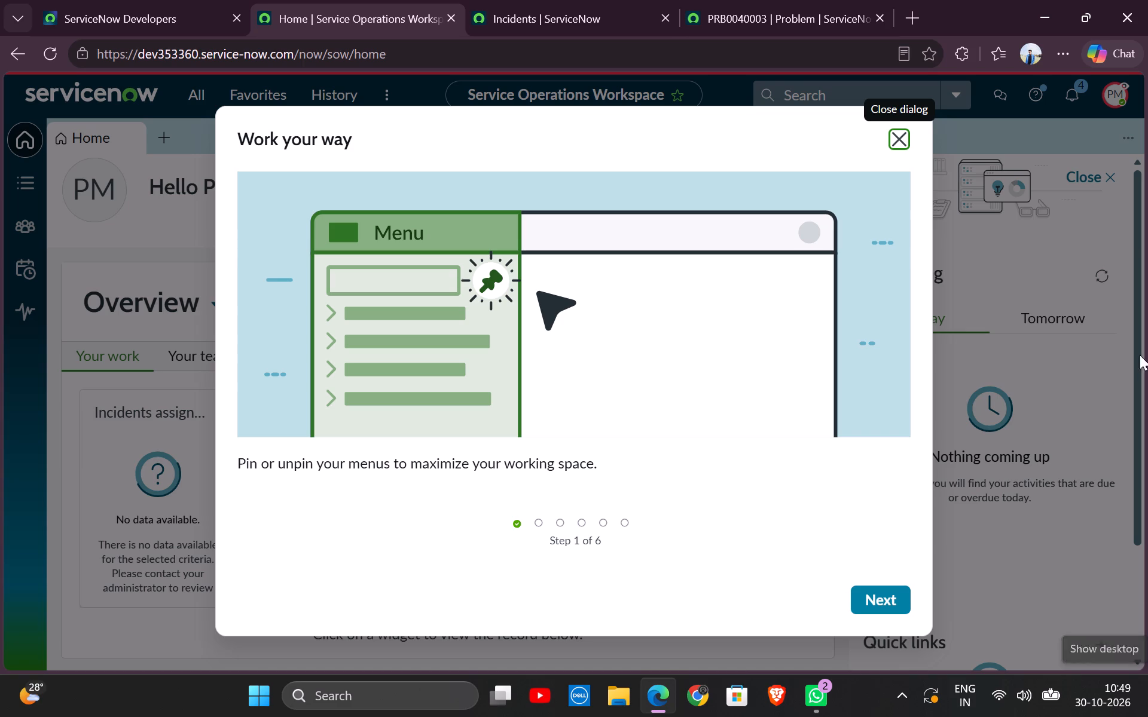
pyautogui.click(903, 131)
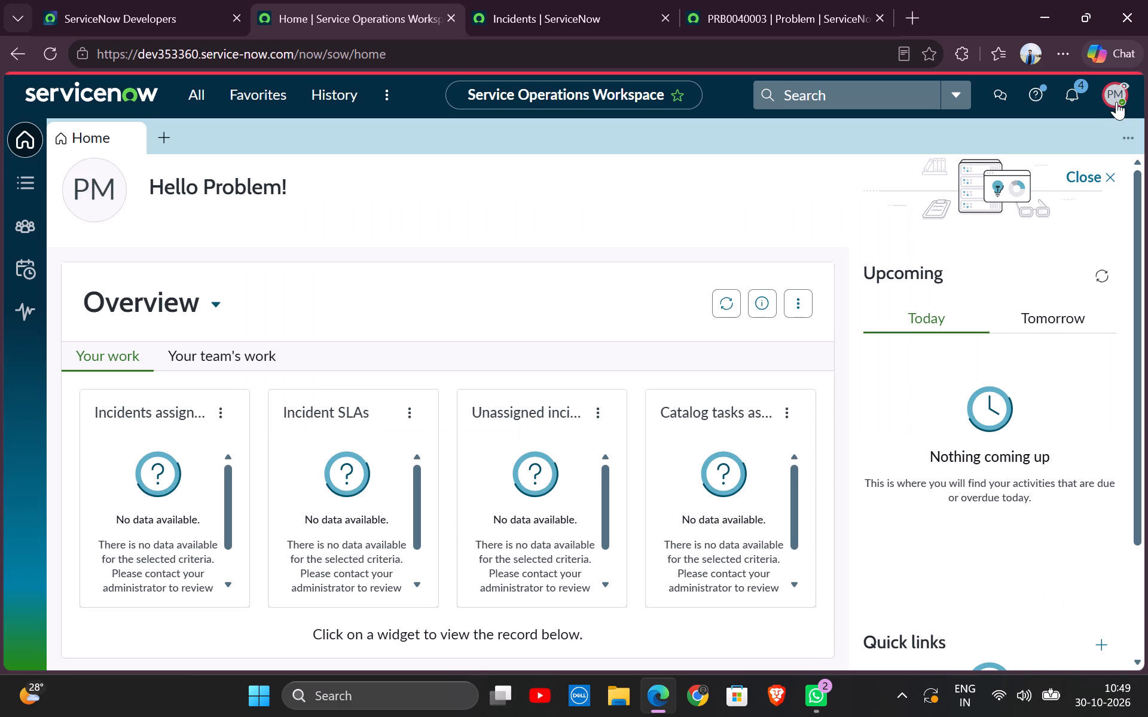
pyautogui.click(1117, 99)
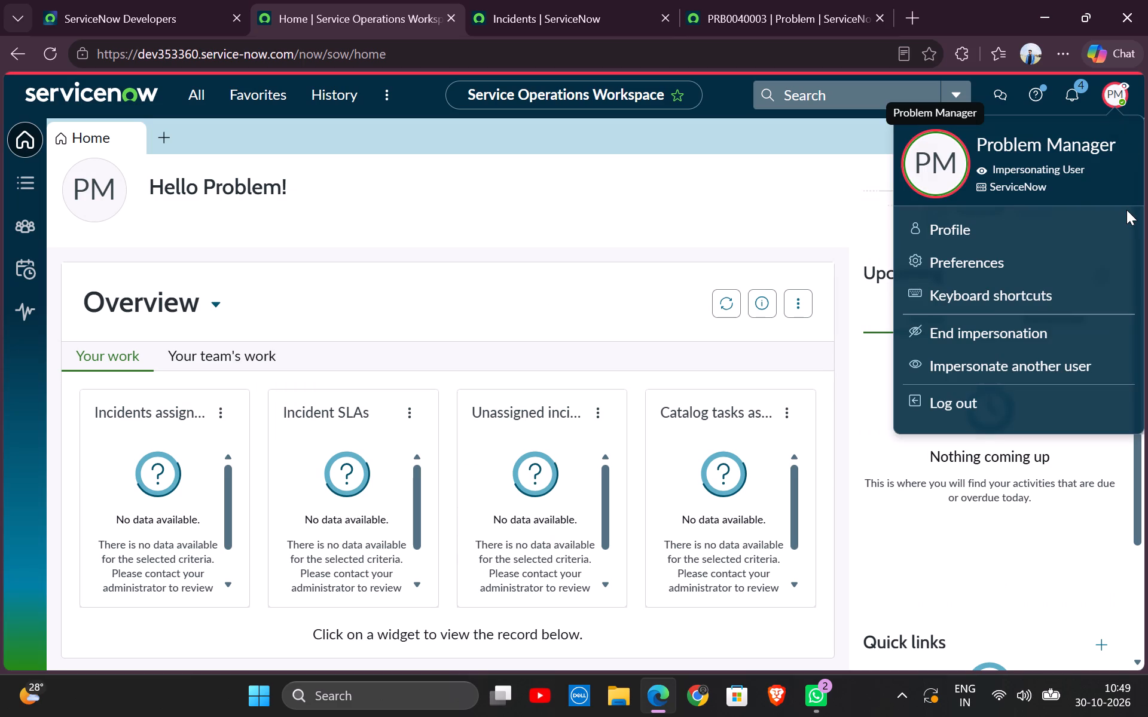
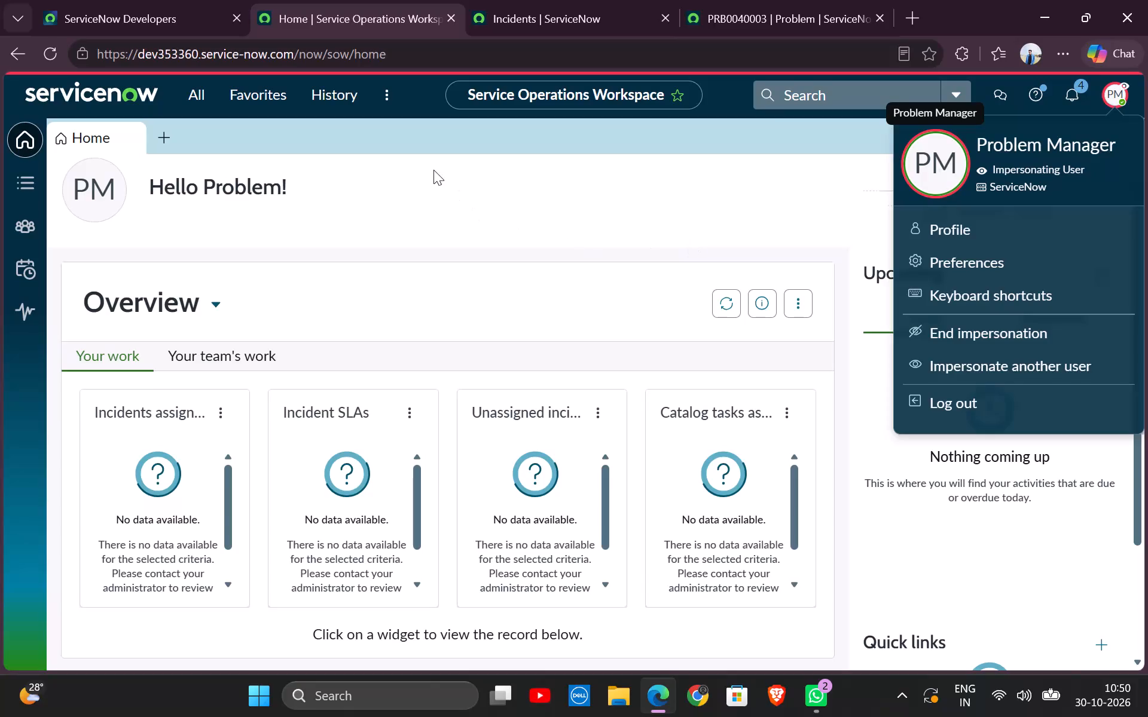
# Filter the application navigator for problem, list the problems assigned to me, and open record PRB0040003.
pyautogui.click(200, 88)
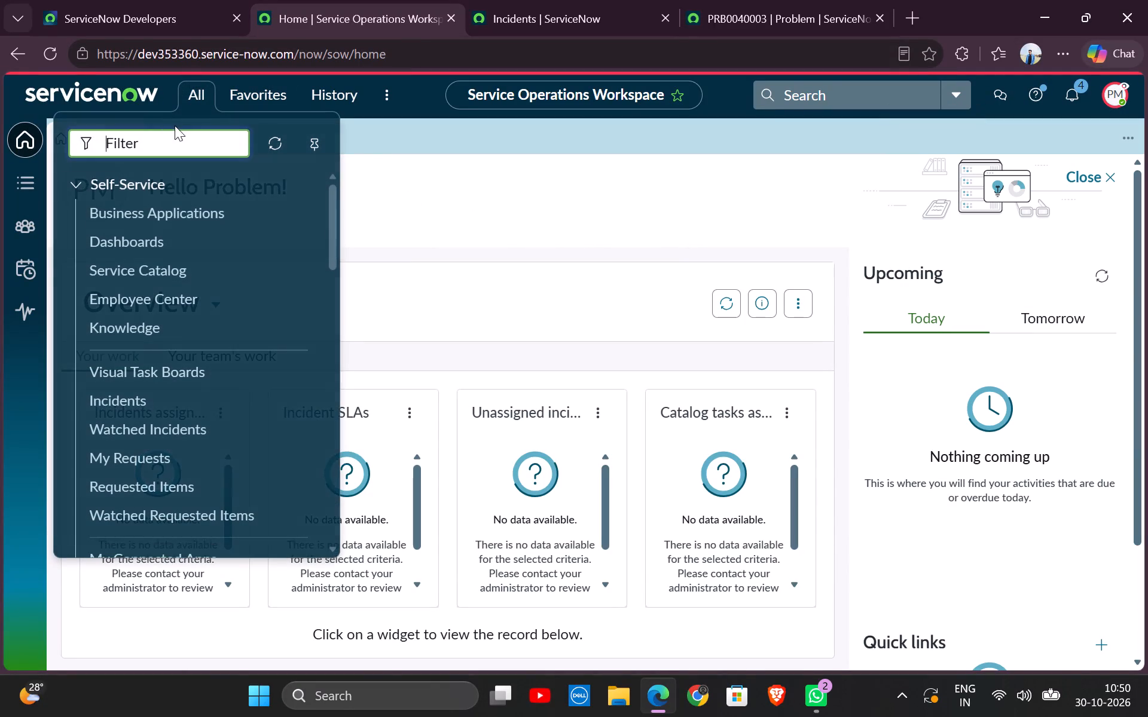
pyautogui.click(175, 133)
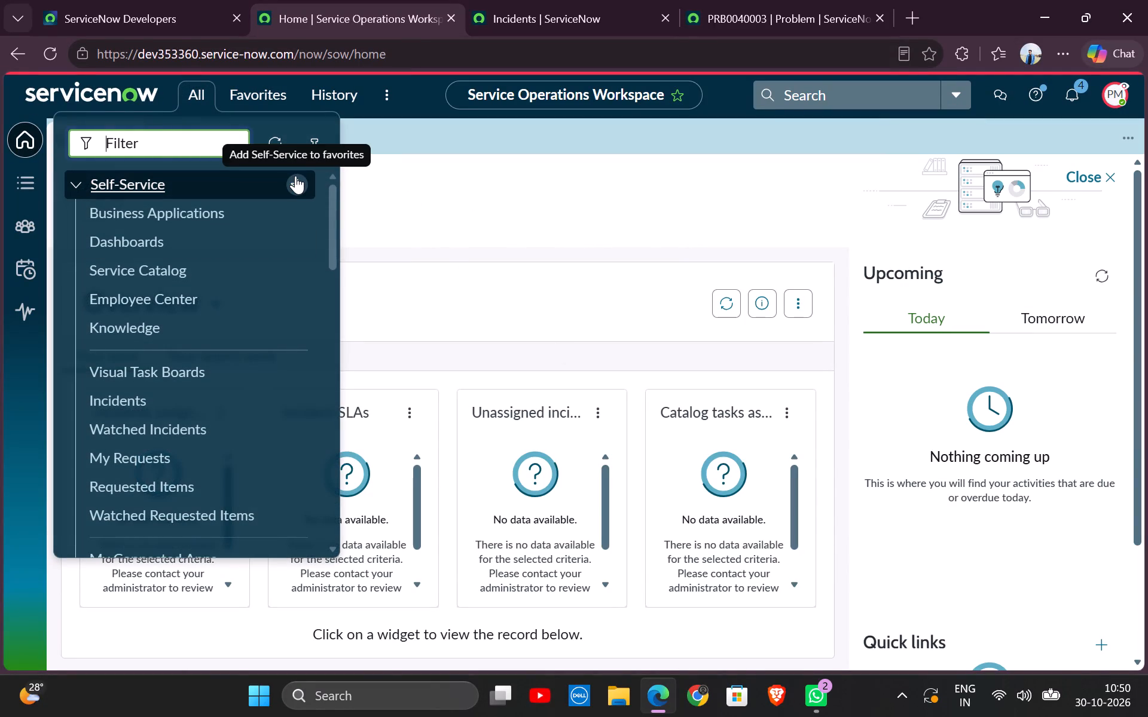
pyautogui.write('problem')
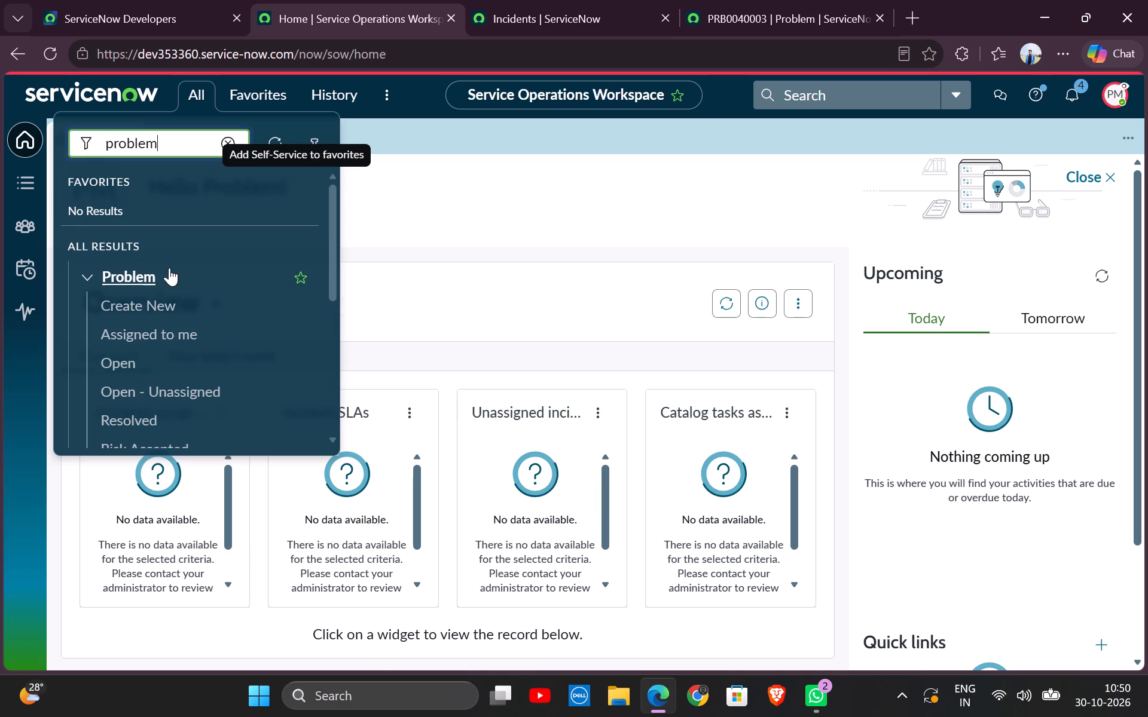
pyautogui.click(148, 339)
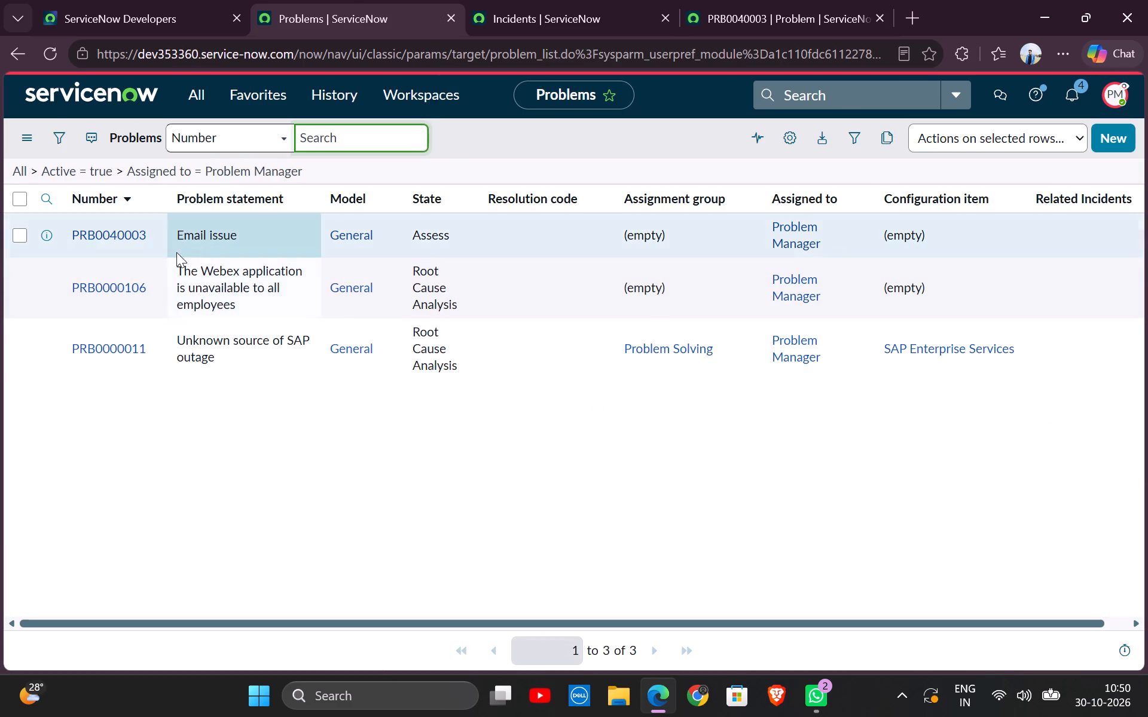
pyautogui.click(106, 239)
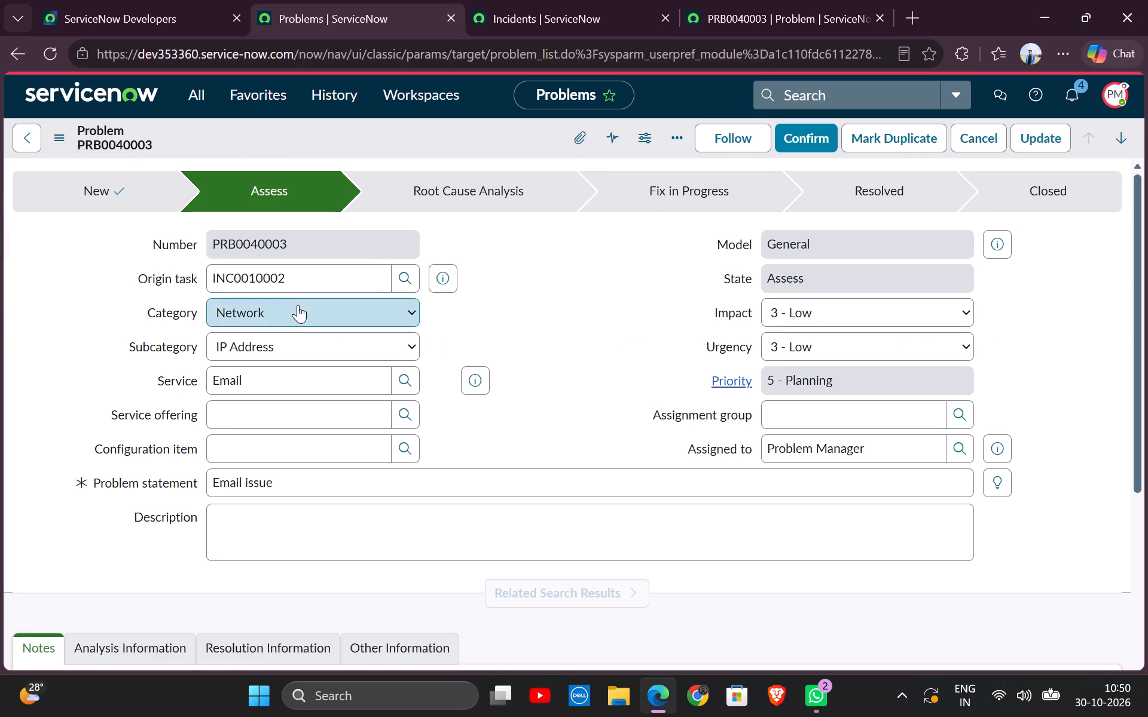
# Review problem PRB0040003 from its main form fields down to the related Incidents list.
pyautogui.scroll(-12, 298, 307)
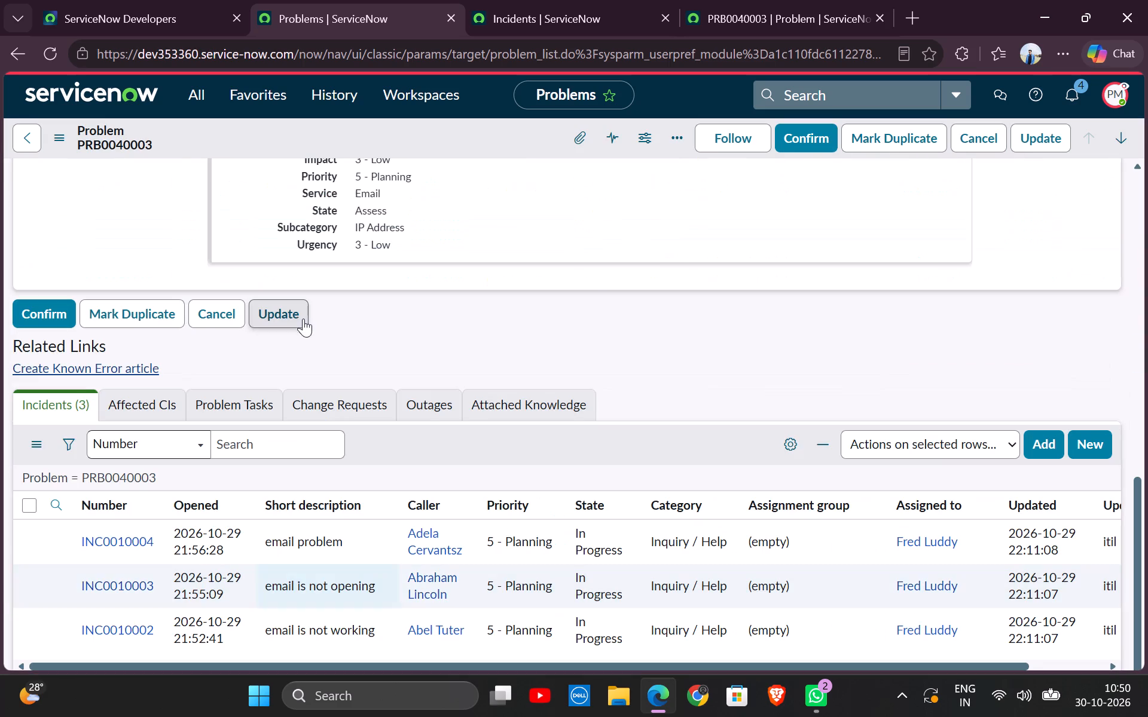
pyautogui.scroll(-5, 309, 348)
pyautogui.scroll(-2, 358, 388)
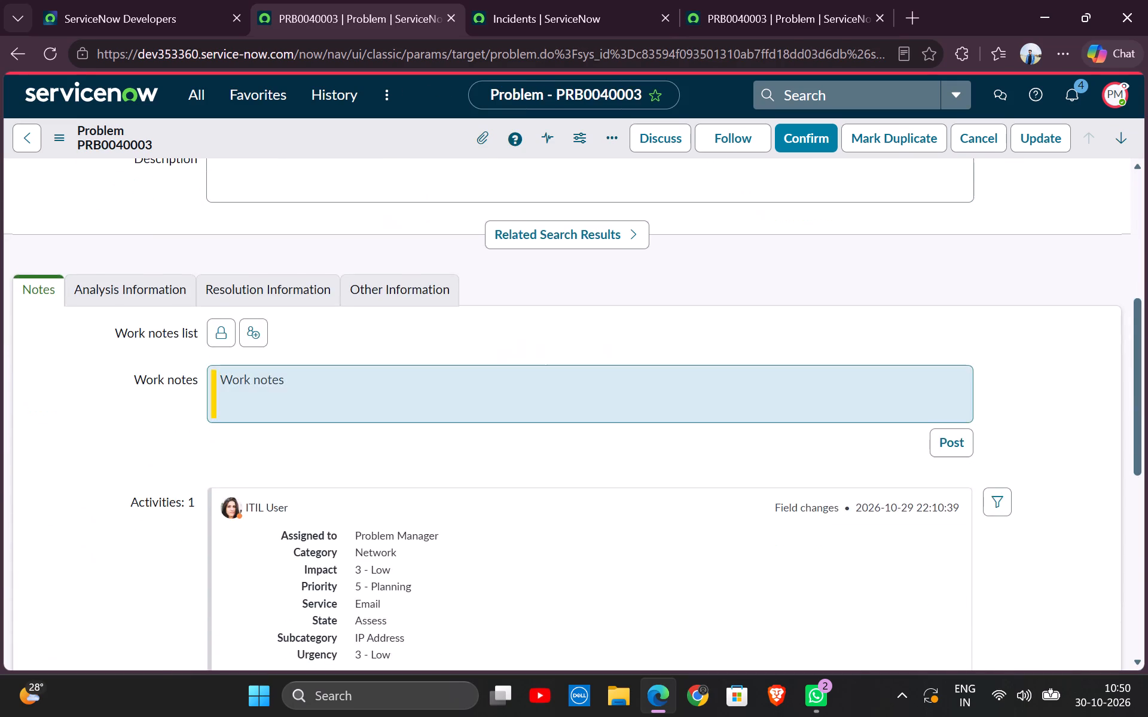
pyautogui.scroll(-6, 350, 408)
pyautogui.scroll(2, 340, 422)
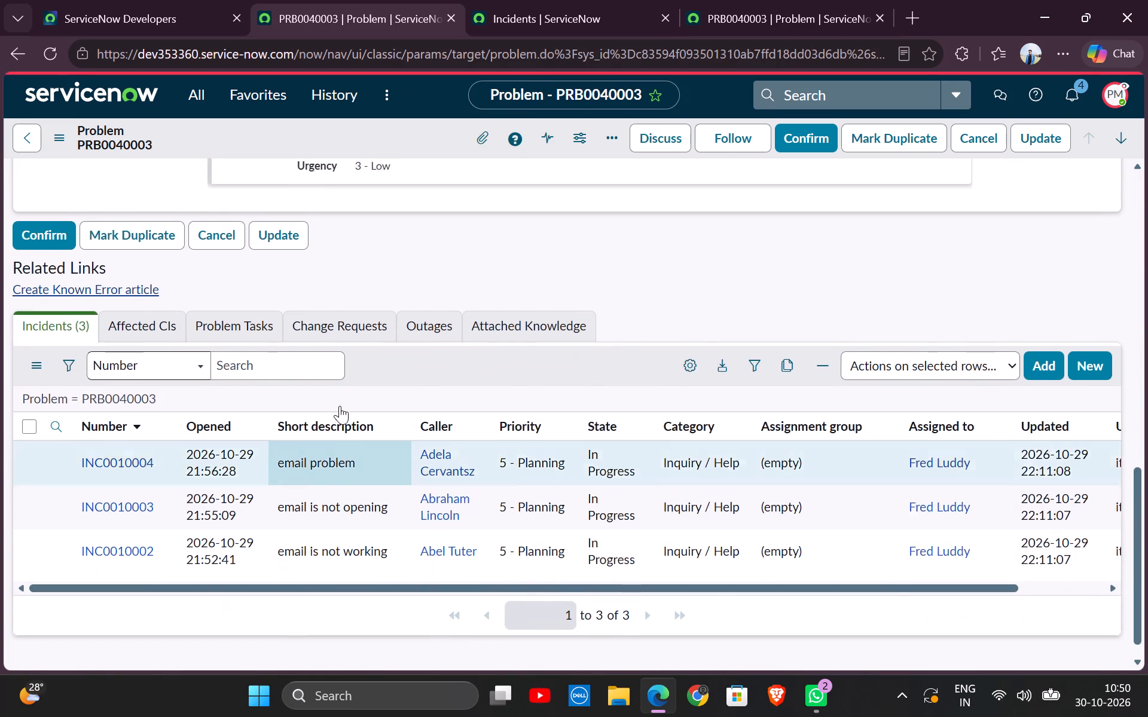
pyautogui.scroll(8, 340, 406)
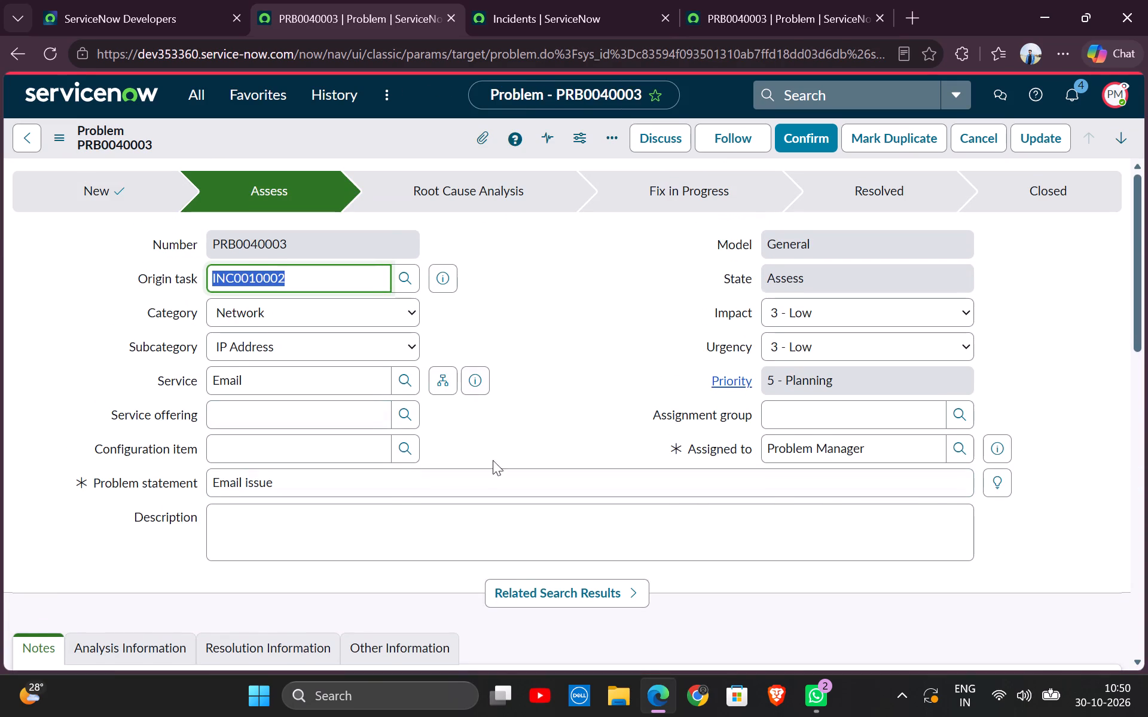
pyautogui.scroll(-5, 578, 268)
pyautogui.scroll(-4, 242, 305)
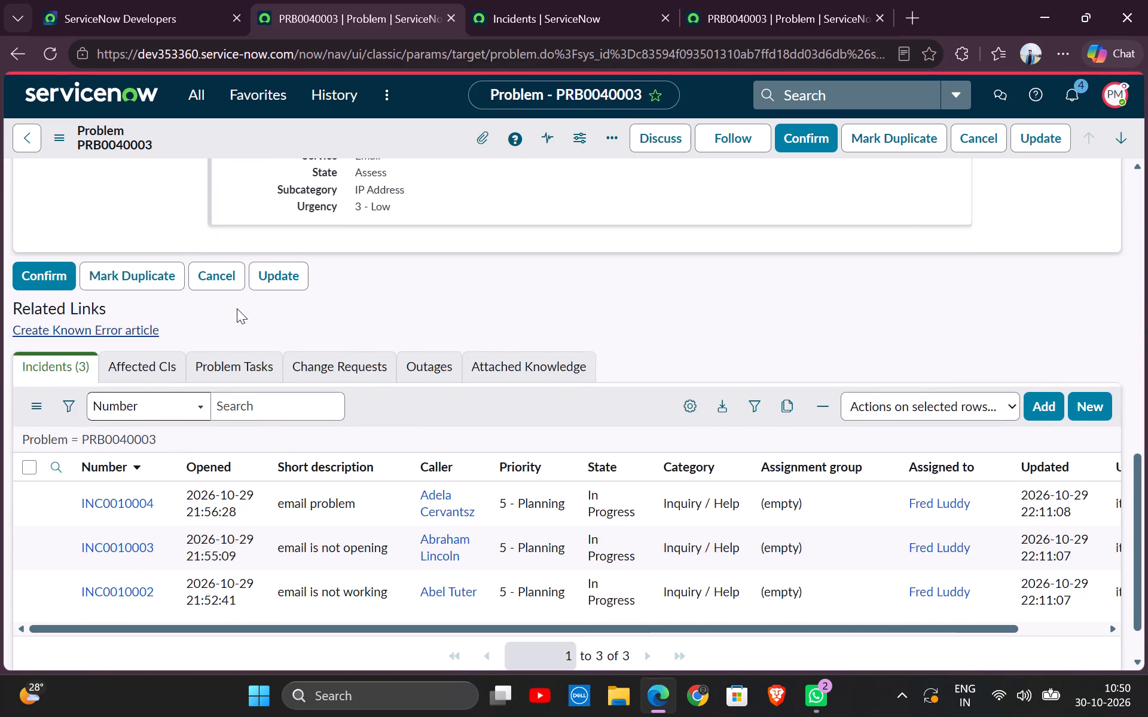
pyautogui.scroll(3, 236, 308)
pyautogui.scroll(-1, 338, 263)
pyautogui.scroll(2, 364, 248)
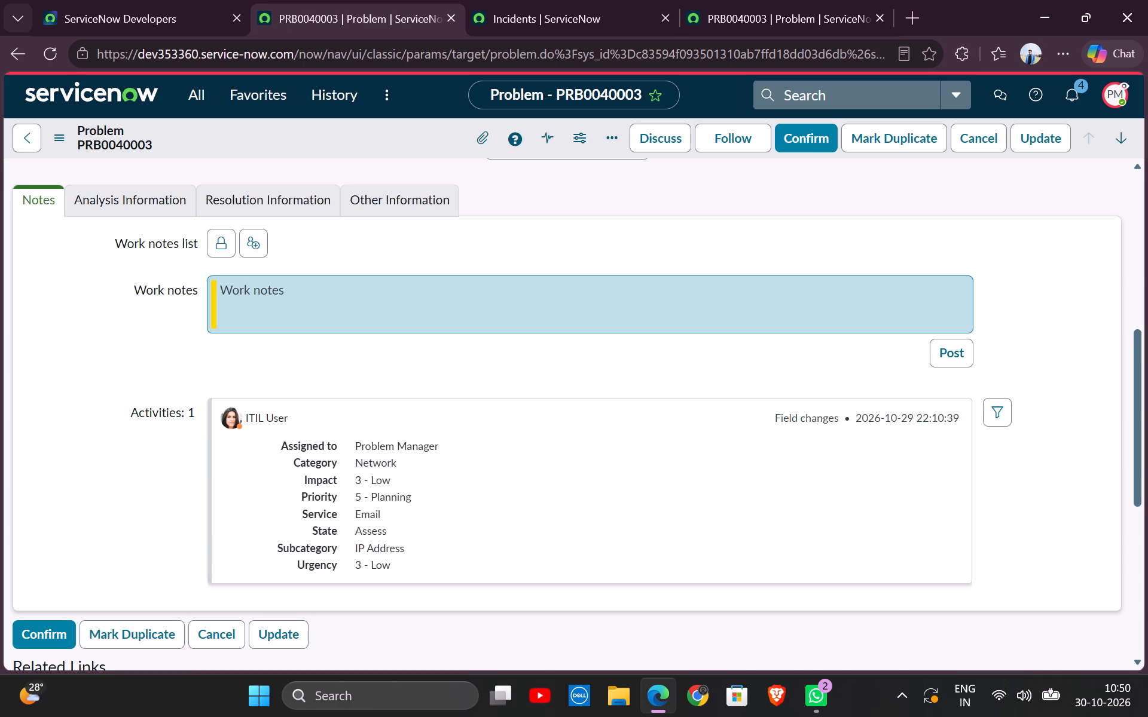
# Examine the Notes activity log and the Analysis Information section of problem PRB0040003.
pyautogui.click(371, 513)
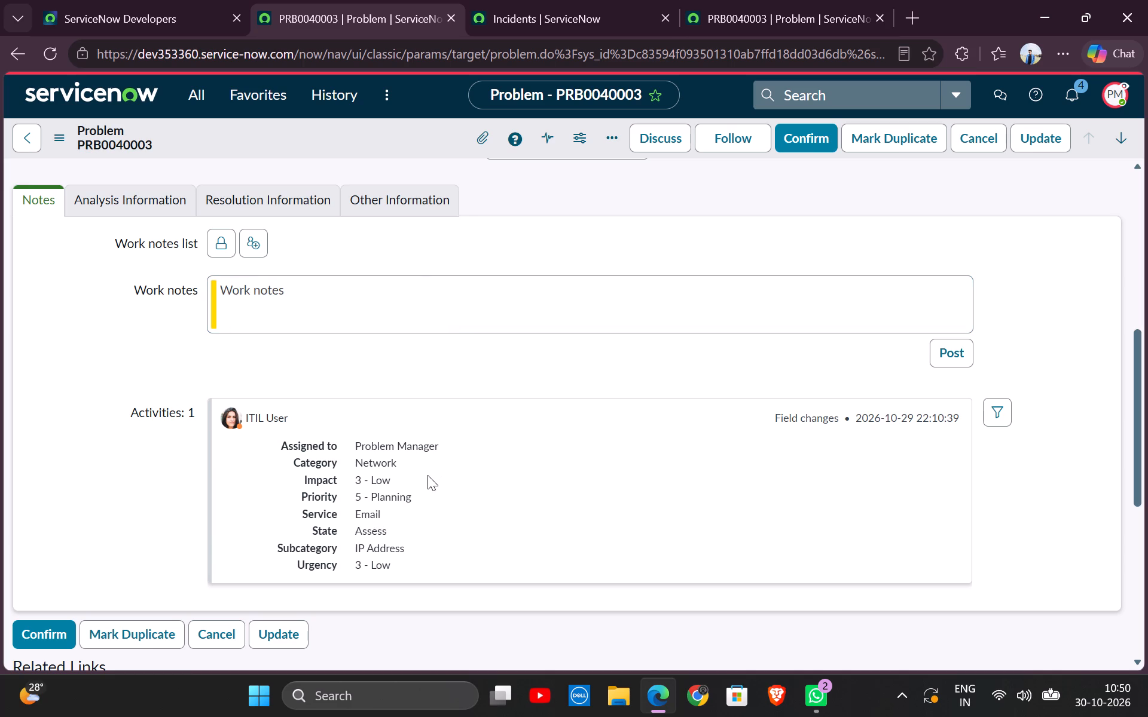
pyautogui.scroll(-2, 316, 424)
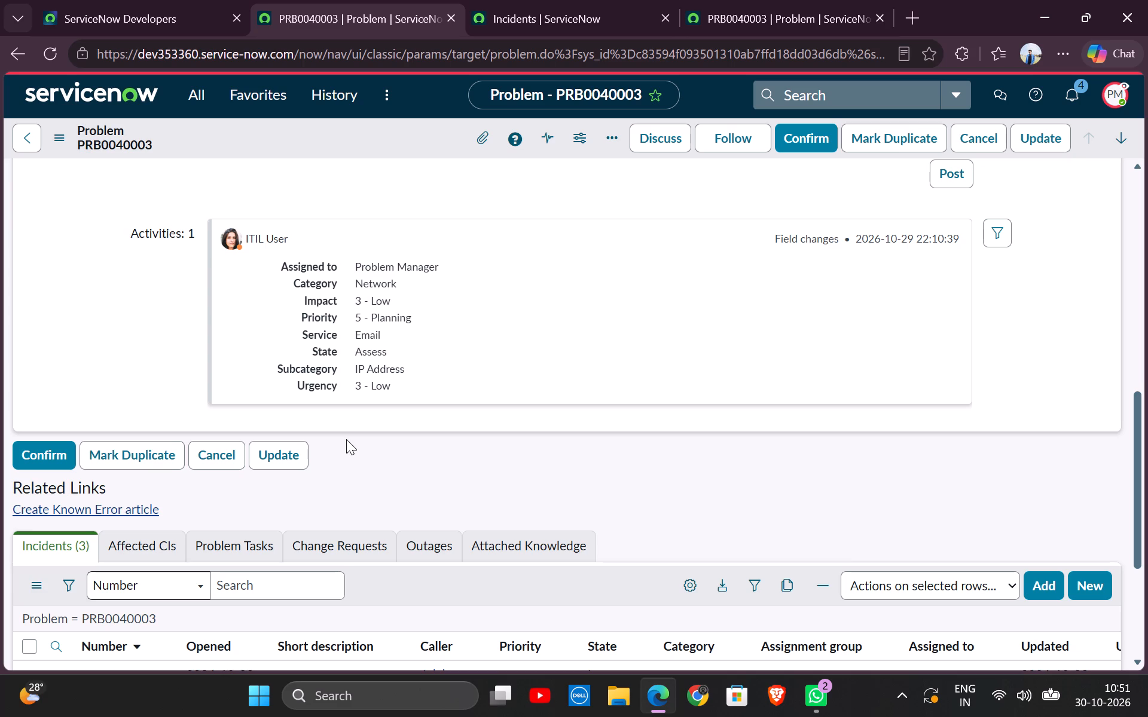
pyautogui.scroll(4, 160, 405)
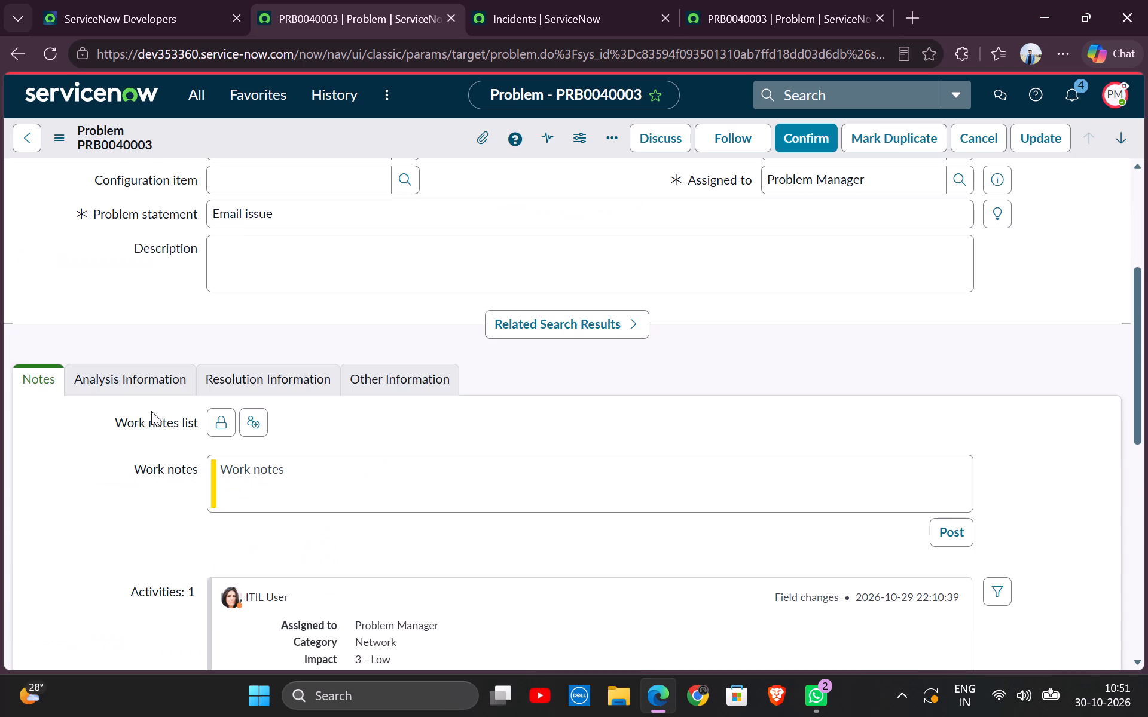
pyautogui.click(50, 385)
pyautogui.click(139, 383)
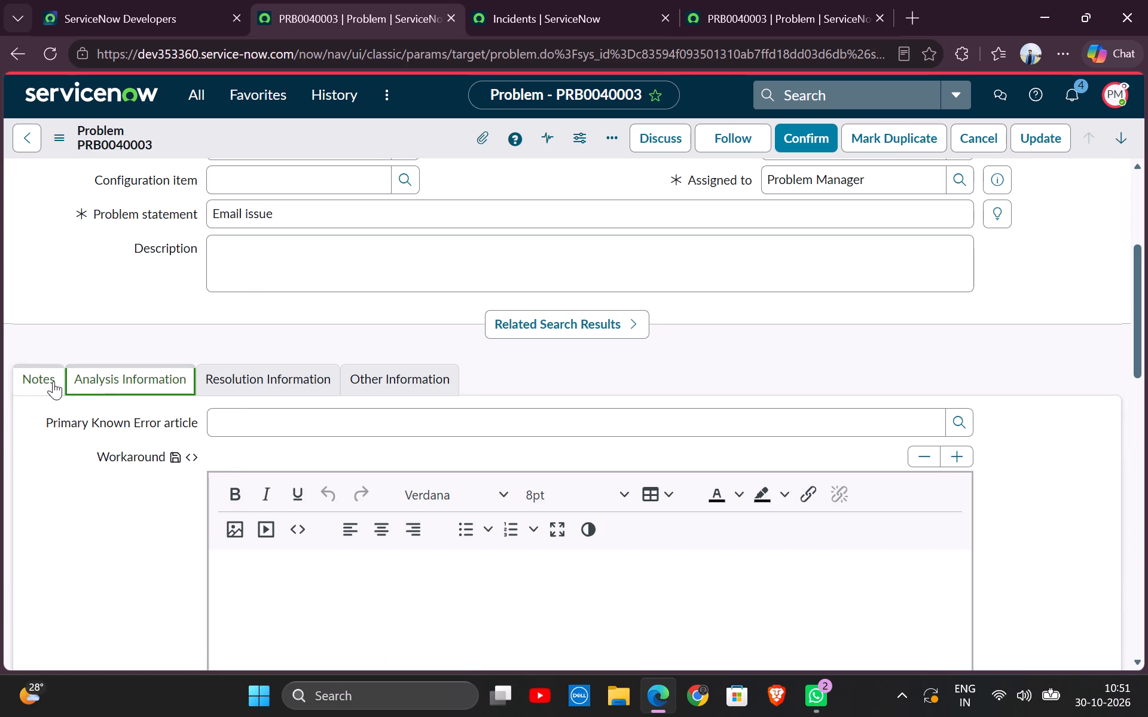
pyautogui.click(53, 381)
pyautogui.scroll(-2, 231, 422)
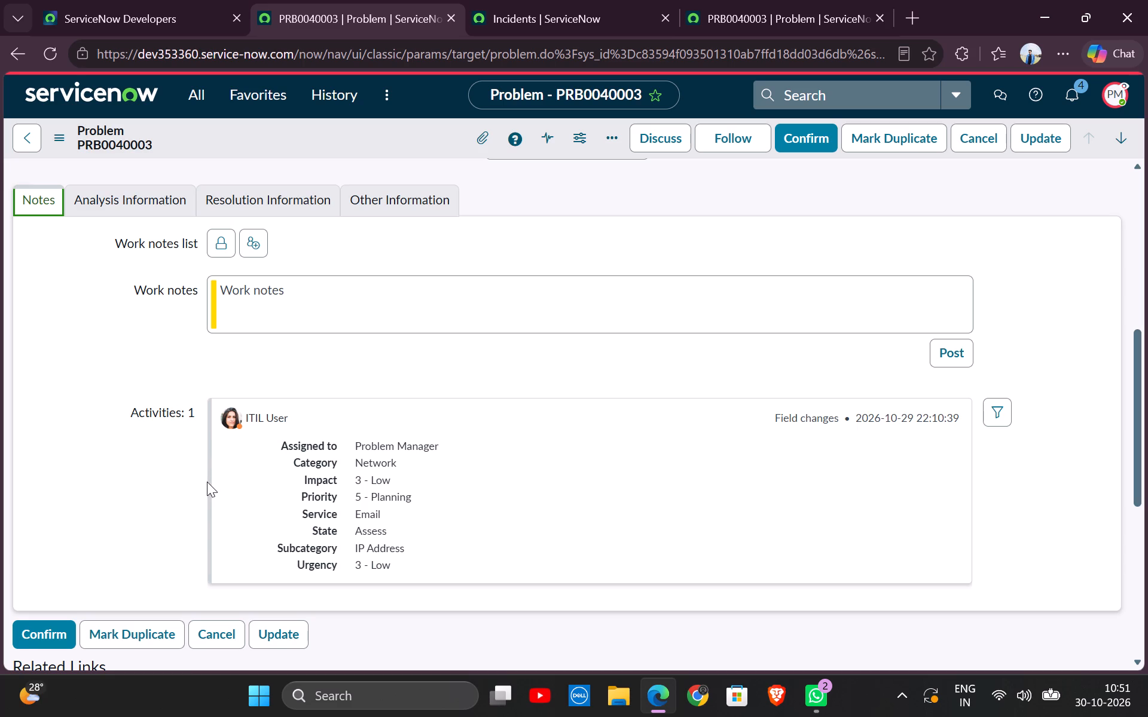
pyautogui.scroll(-1, 204, 488)
pyautogui.scroll(1, 219, 483)
pyautogui.scroll(-1, 625, 505)
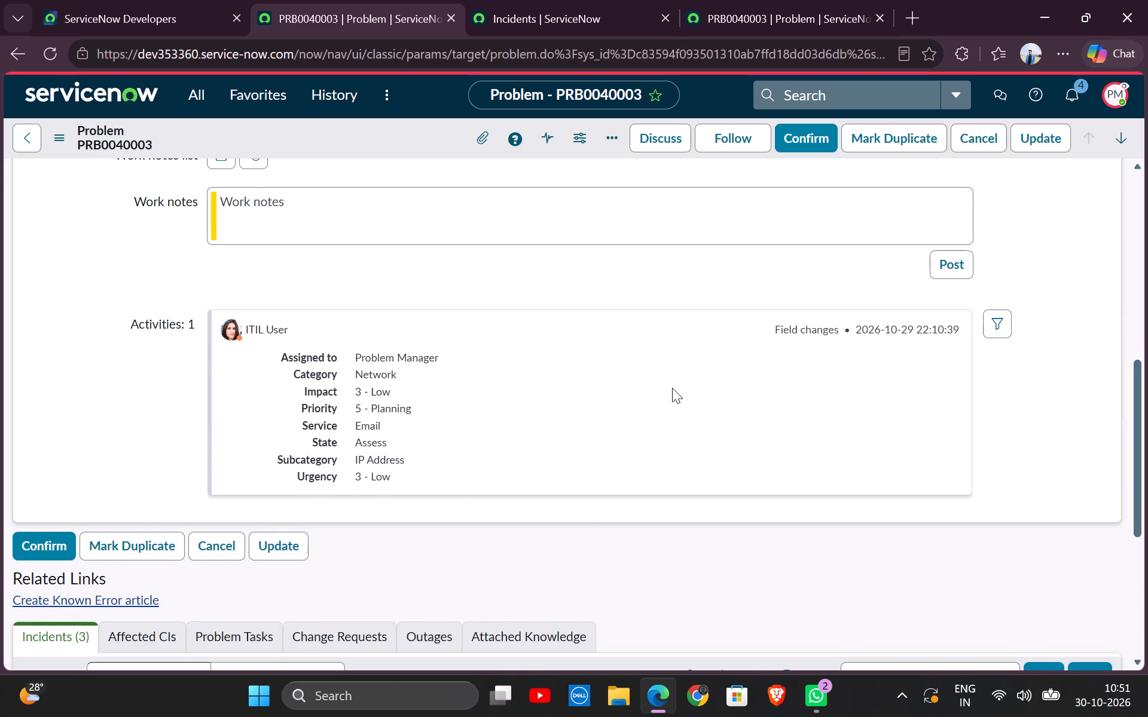
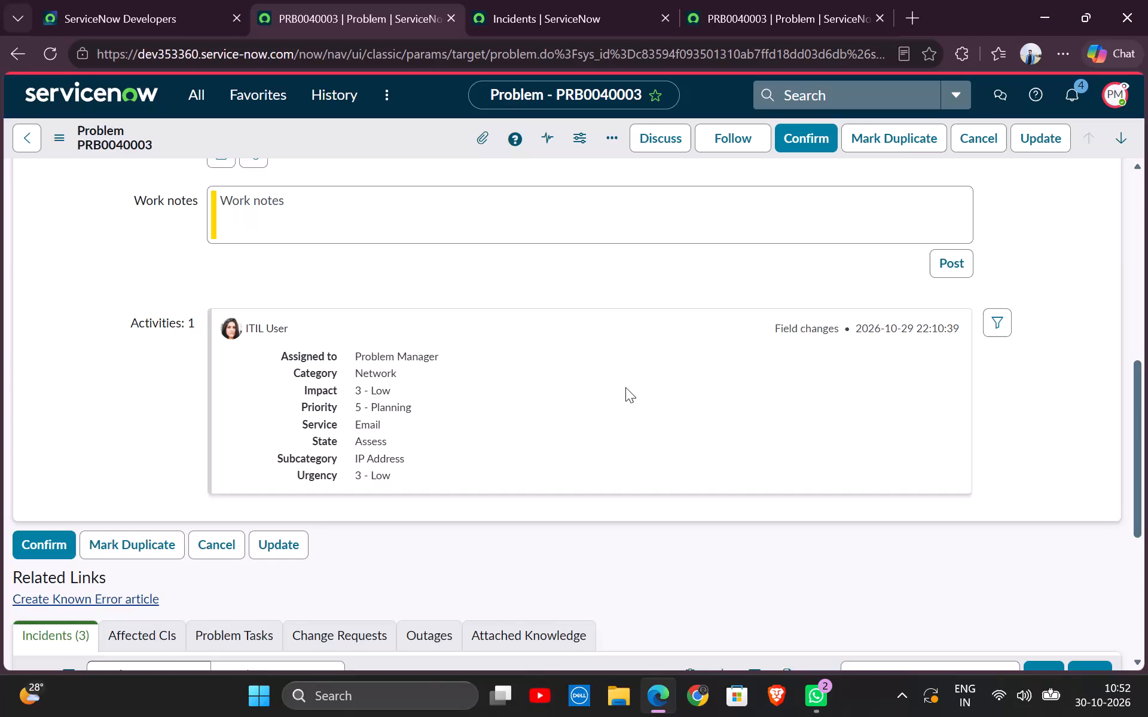
# Add the work note "this is router problem we will fix soon" to problem PRB0040003 and update the record.
pyautogui.click(466, 224)
pyautogui.write('this')
pyautogui.press('space')
pyautogui.write('is')
pyautogui.press('space')
pyautogui.write('router')
pyautogui.press('space')
pyautogui.write('pe')
pyautogui.press('BackSpace')
pyautogui.press('r')
pyautogui.write('oblem we will')
pyautogui.press('space')
pyautogui.write('fix soon')
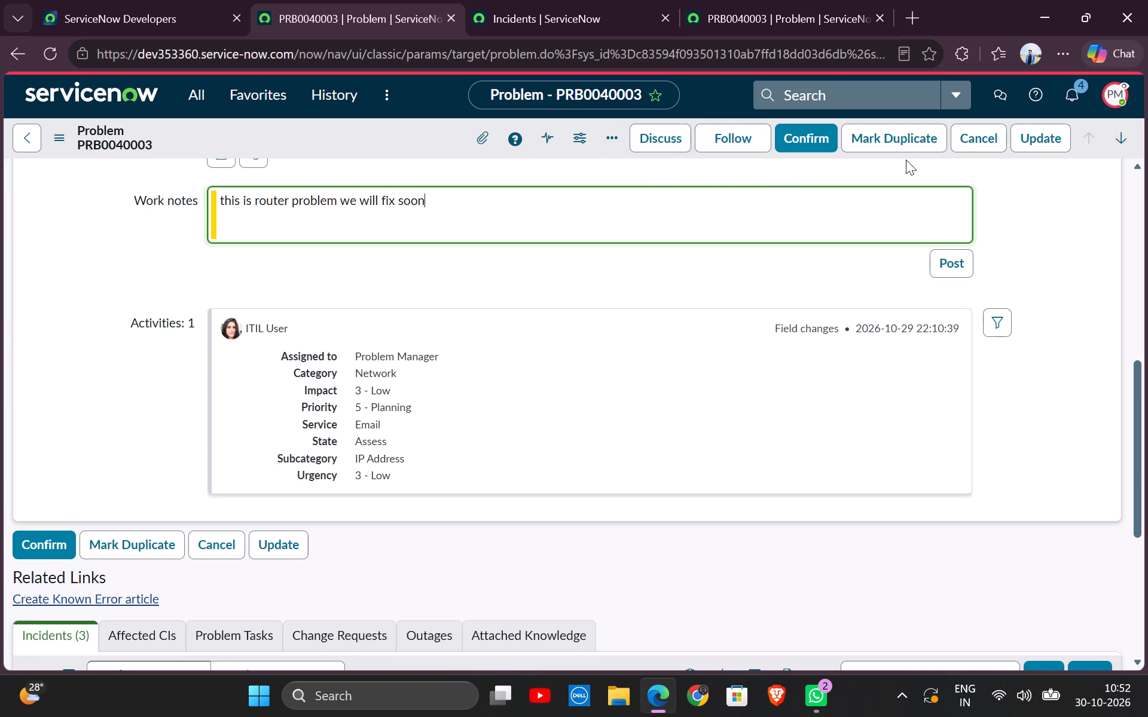
pyautogui.click(1052, 138)
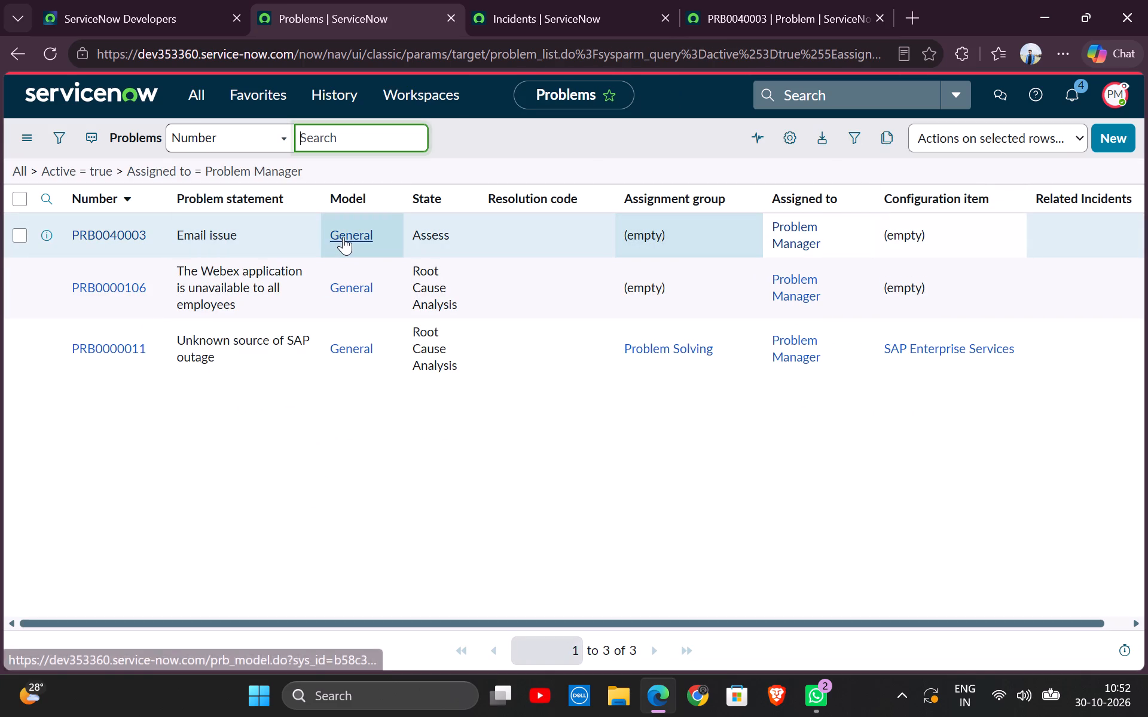
# Reopen problem PRB0040003 from the list and confirm it to move it from Assess to Root Cause Analysis.
pyautogui.click(119, 239)
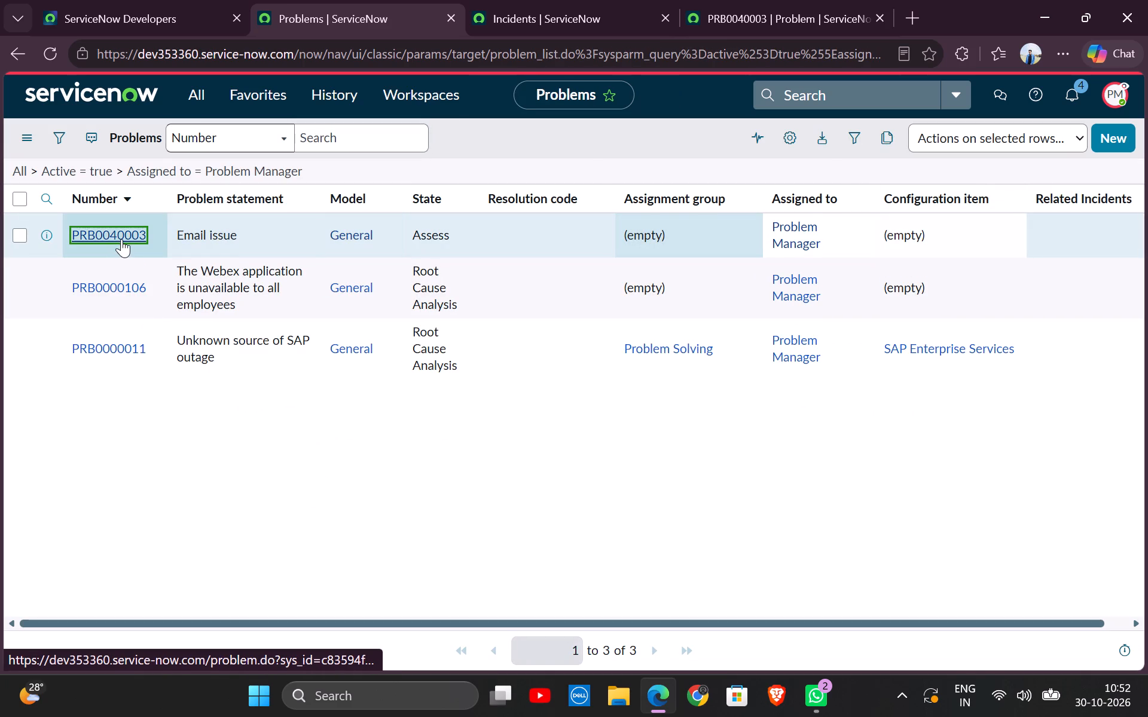
pyautogui.scroll(-4, 457, 376)
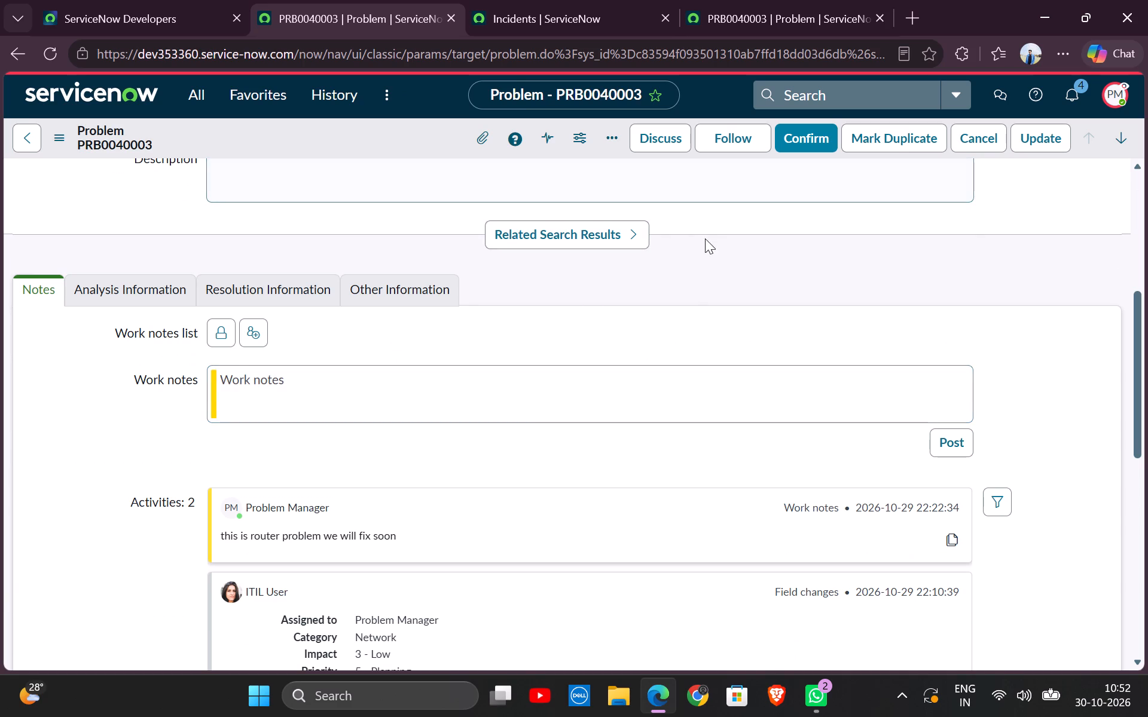
pyautogui.scroll(5, 688, 297)
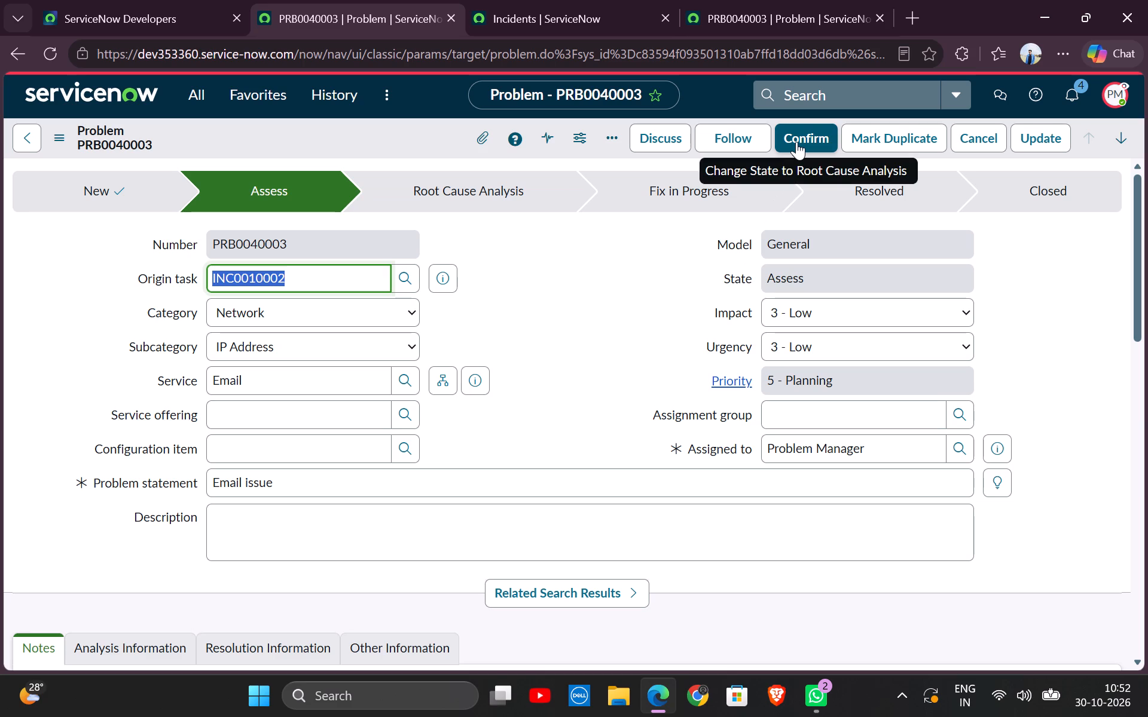
pyautogui.click(796, 142)
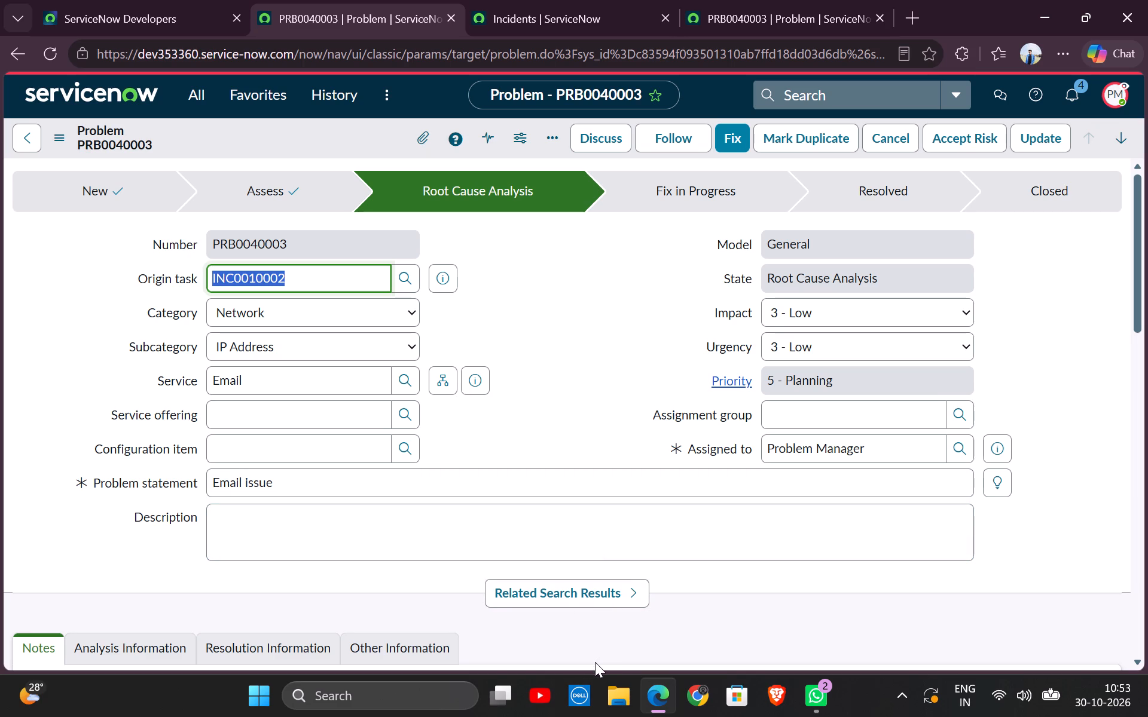
# Review the Notes activity log of problem PRB0040003, including its state change and work note entries.
pyautogui.scroll(-5, 593, 667)
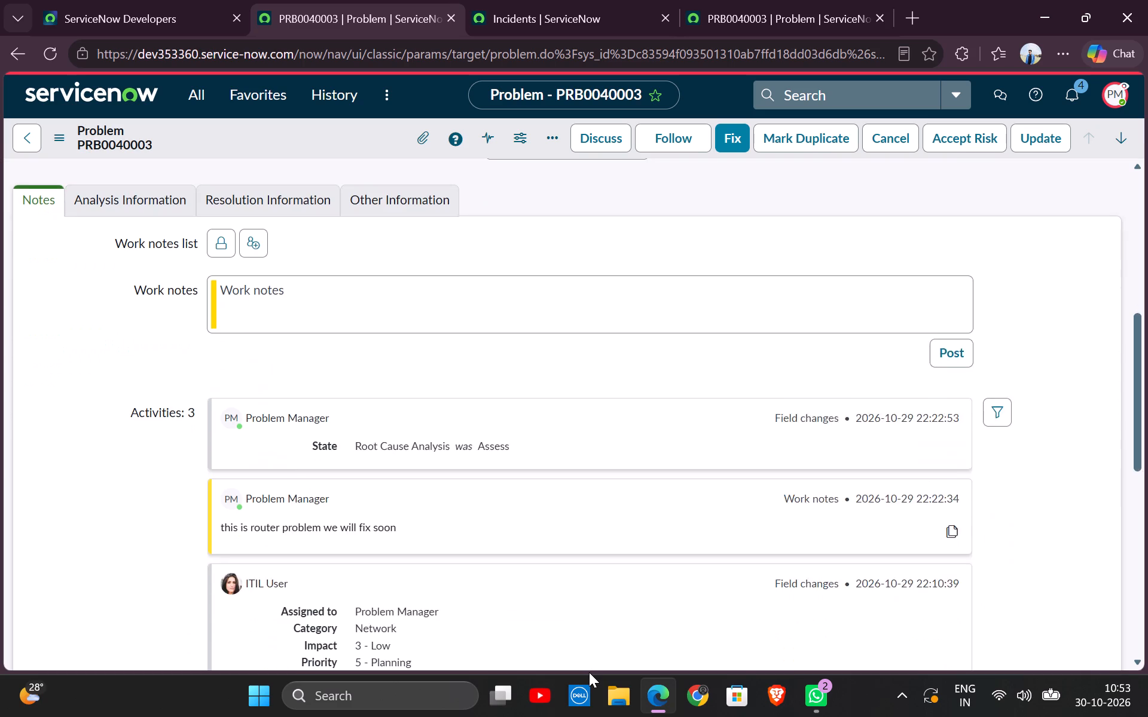
pyautogui.scroll(-4, 589, 672)
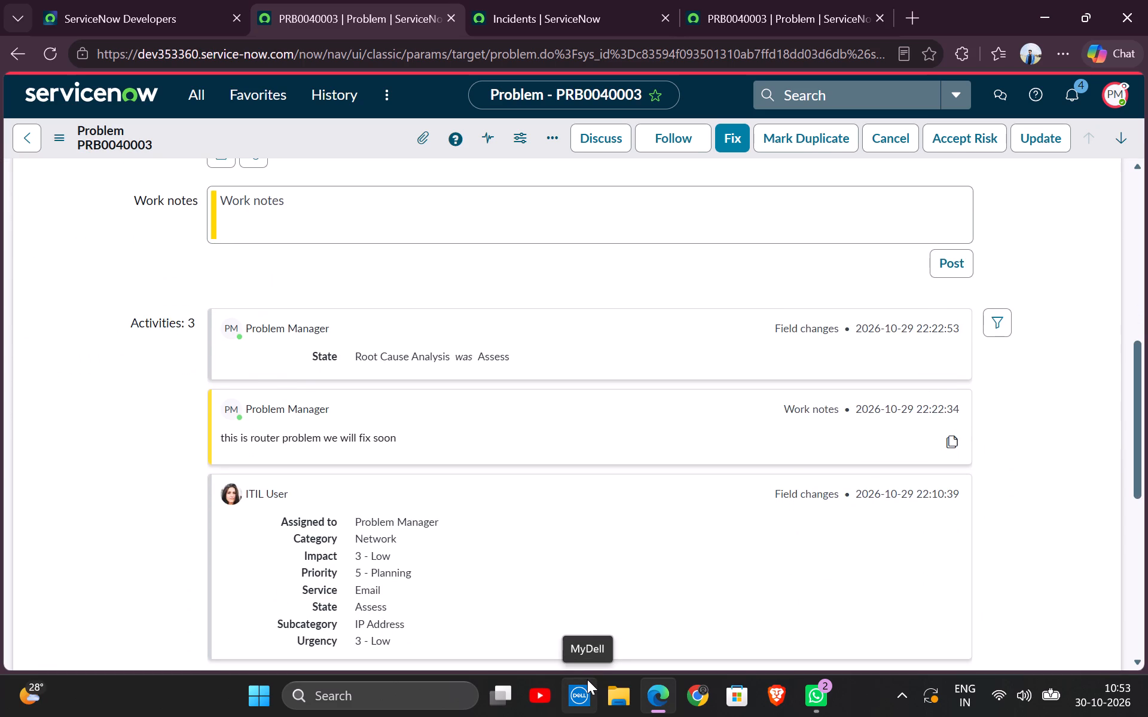
pyautogui.scroll(-2, 584, 682)
pyautogui.scroll(3, 581, 685)
pyautogui.scroll(-2, 581, 685)
pyautogui.scroll(1, 414, 644)
pyautogui.scroll(-7, 495, 570)
pyautogui.scroll(9, 495, 573)
# Examine the Resolution Information section and the main form fields of problem PRB0040003.
pyautogui.click(294, 418)
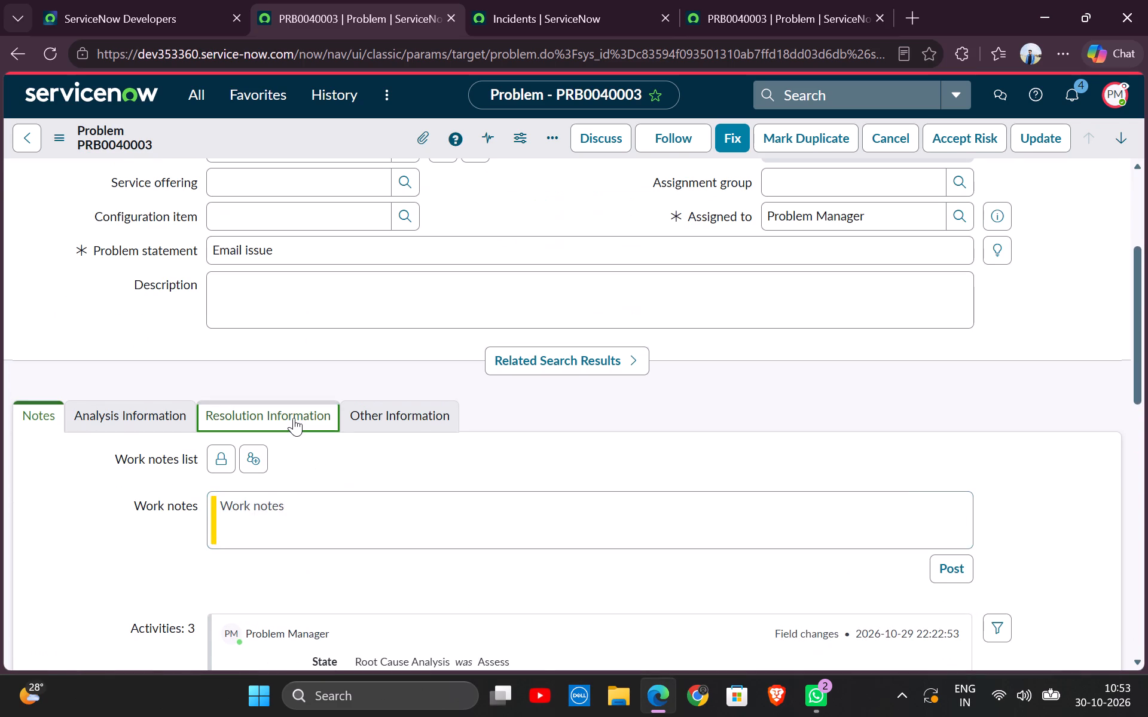
pyautogui.scroll(-4, 294, 418)
pyautogui.scroll(4, 294, 418)
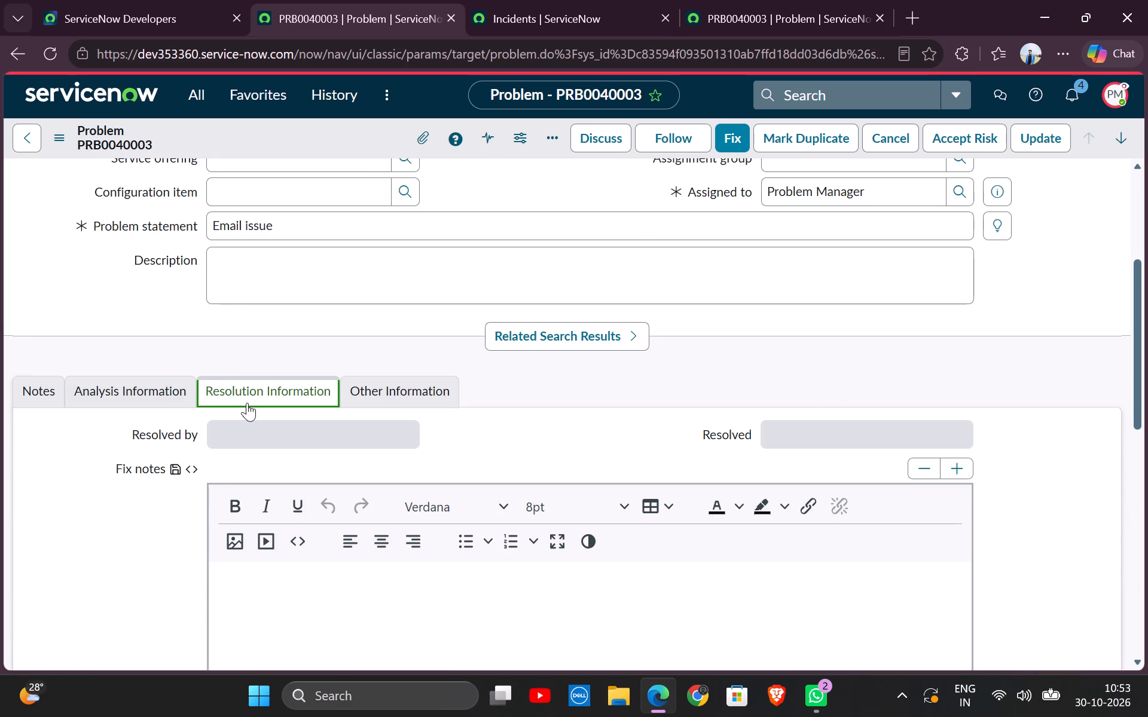
pyautogui.scroll(1, 460, 461)
pyautogui.scroll(-1, 460, 468)
pyautogui.scroll(4, 459, 472)
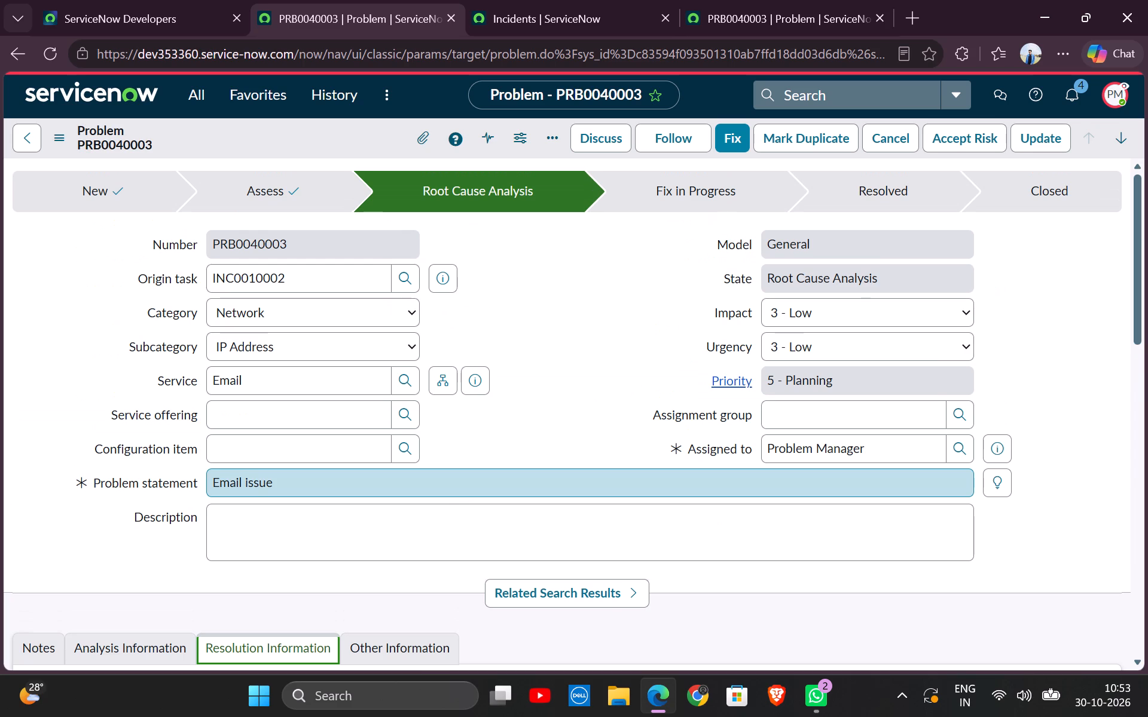
pyautogui.scroll(2, 507, 528)
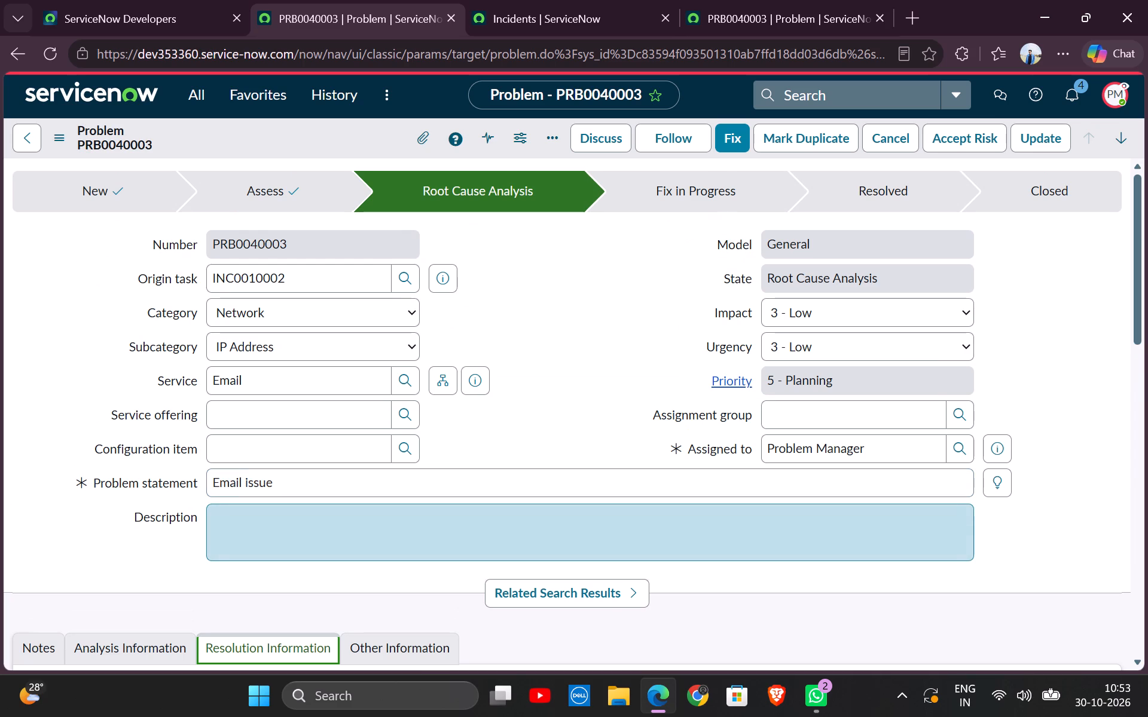
pyautogui.scroll(2, 507, 528)
pyautogui.scroll(2, 563, 528)
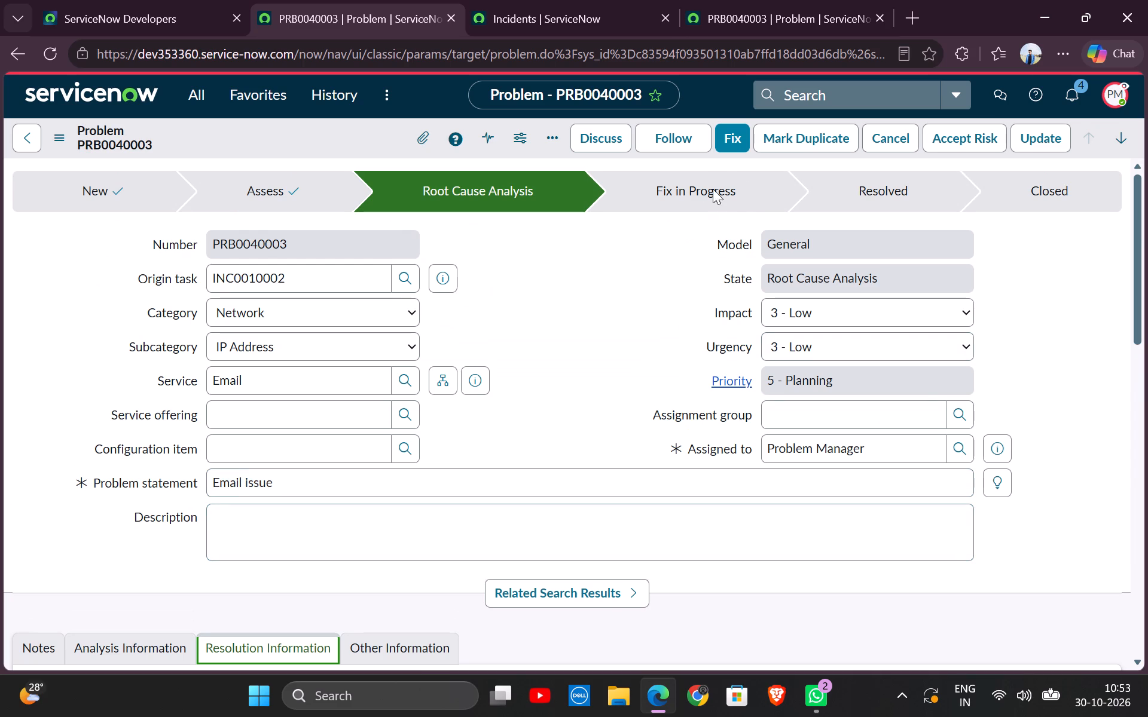
# Move the problem to Fix in Progress with cause notes "fix" and fix notes "fixed".
pyautogui.click(738, 135)
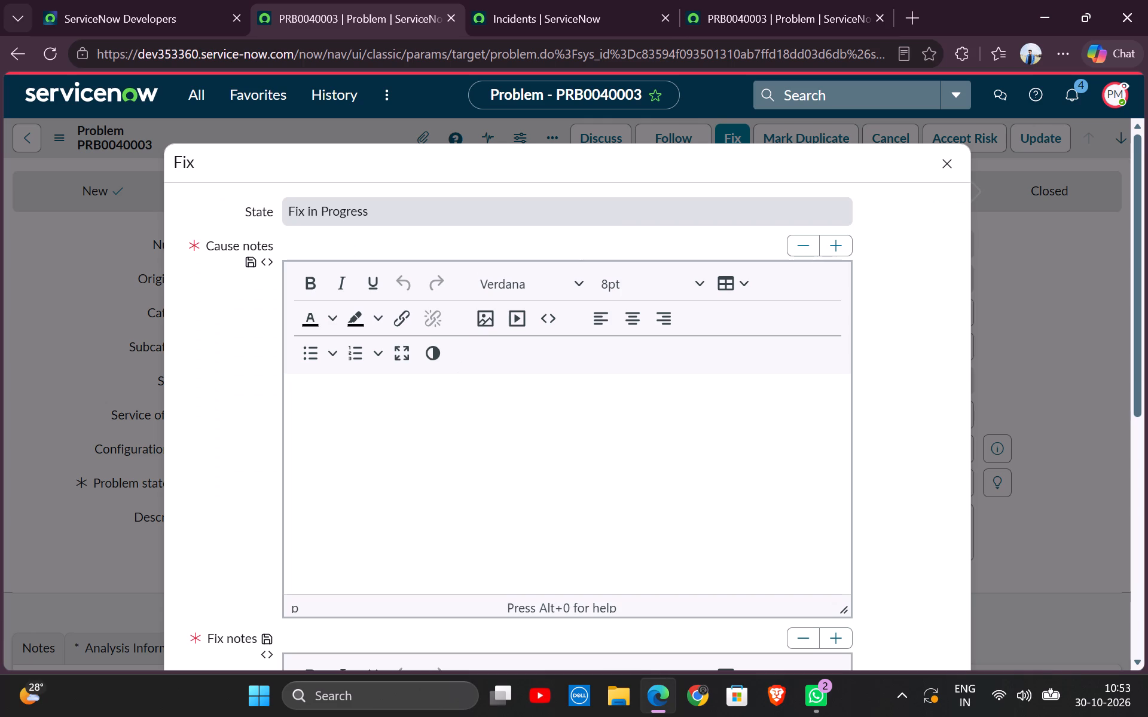
pyautogui.click(463, 437)
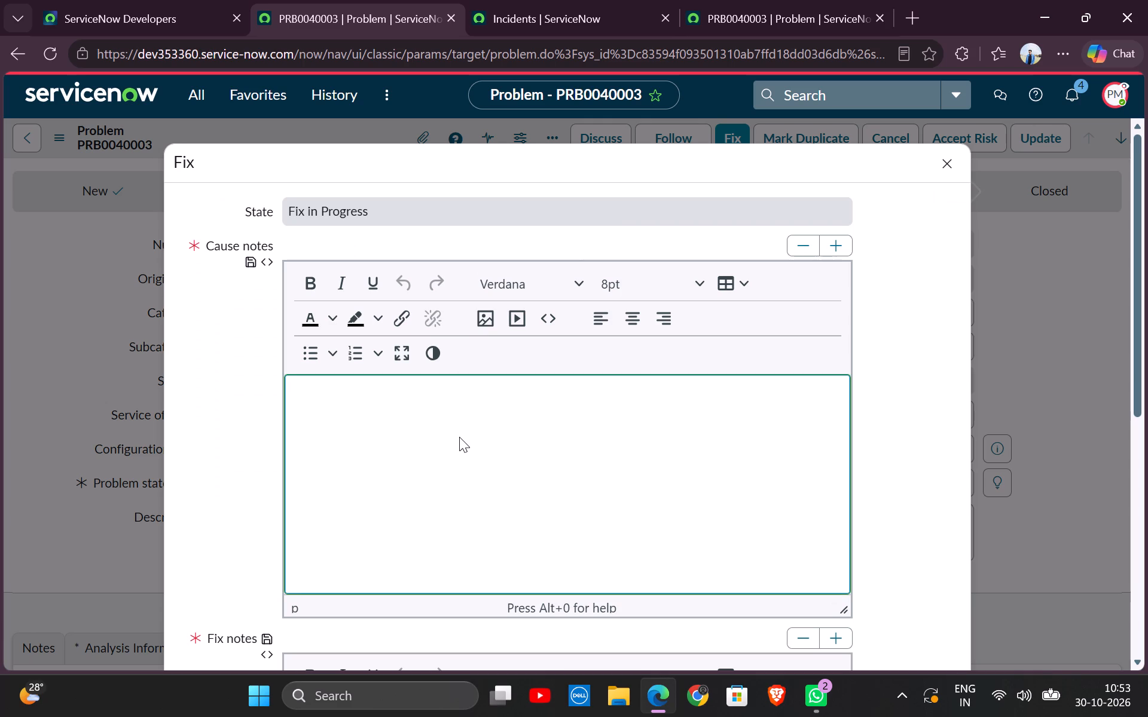
pyautogui.write('fi')
pyautogui.press('x')
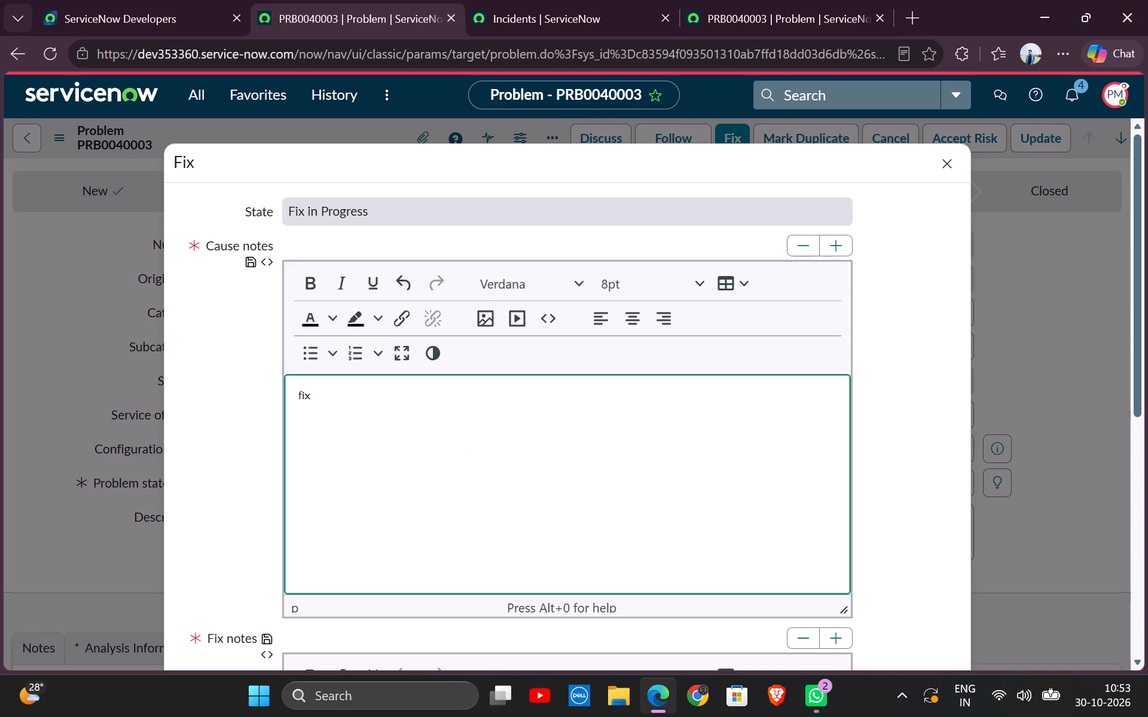
pyautogui.scroll(-4, 471, 440)
pyautogui.click(471, 433)
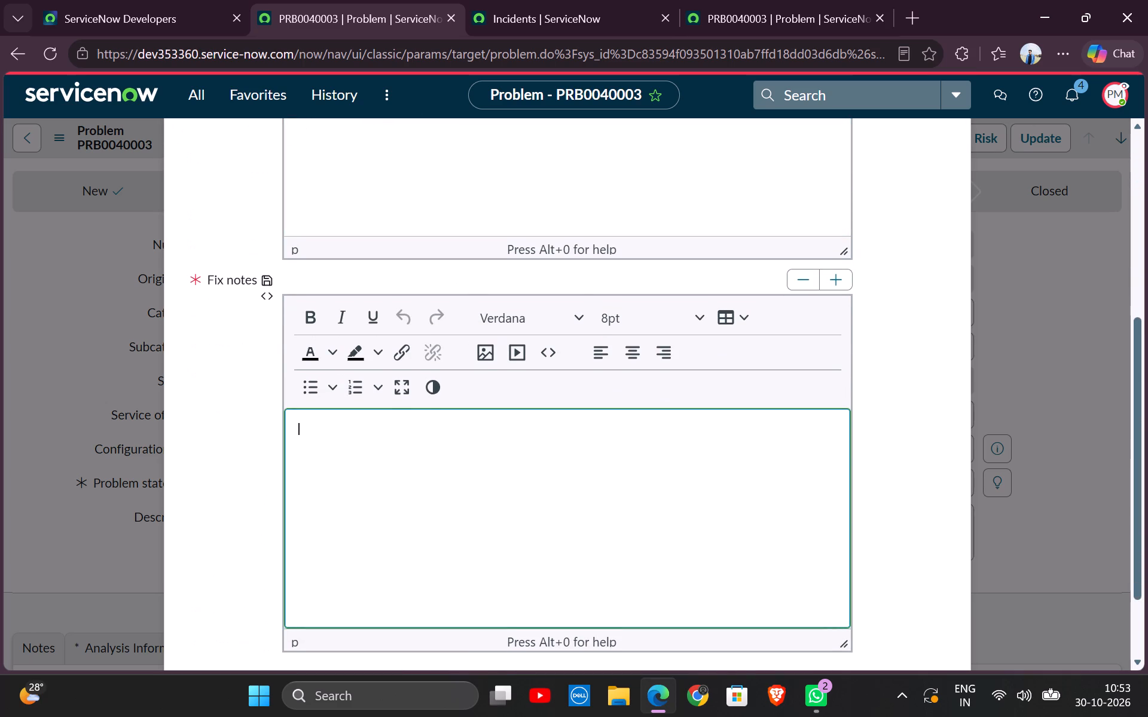
pyautogui.scroll(-3, 471, 434)
pyautogui.write('fir')
pyautogui.press('BackSpace')
pyautogui.write('xed')
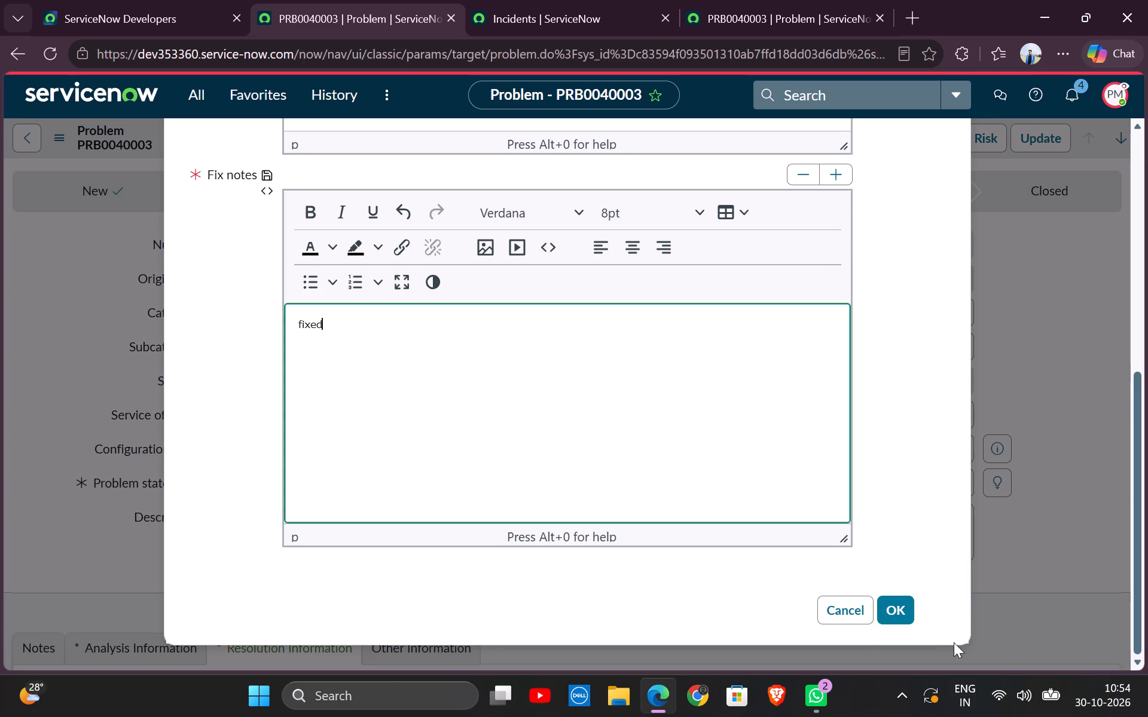
pyautogui.click(903, 615)
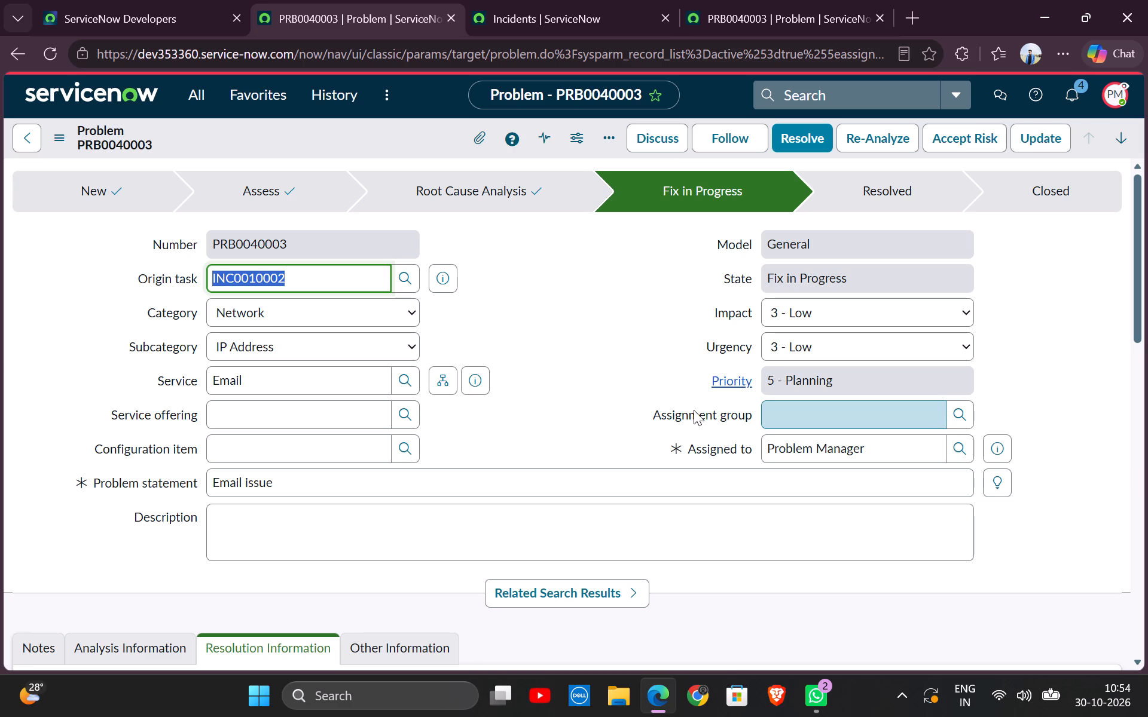
# Resolve problem PRB0040003.
pyautogui.click(805, 145)
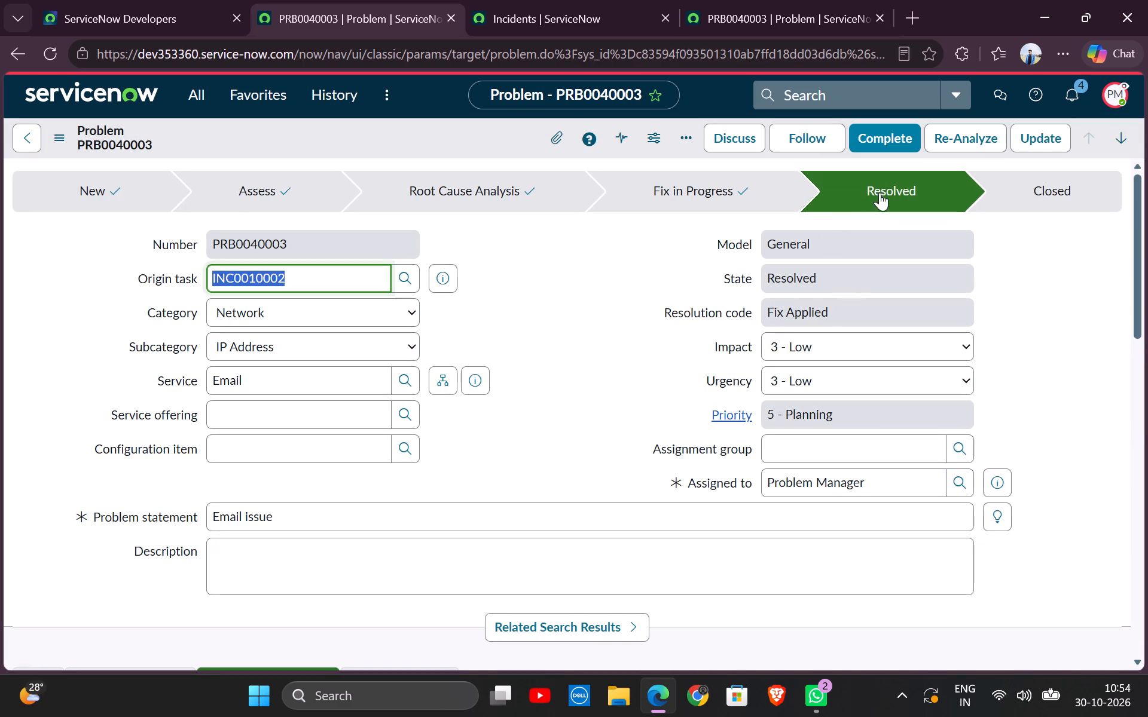
# Examine the Other Information and Analysis Information sections of the resolved problem.
pyautogui.scroll(-4, 599, 307)
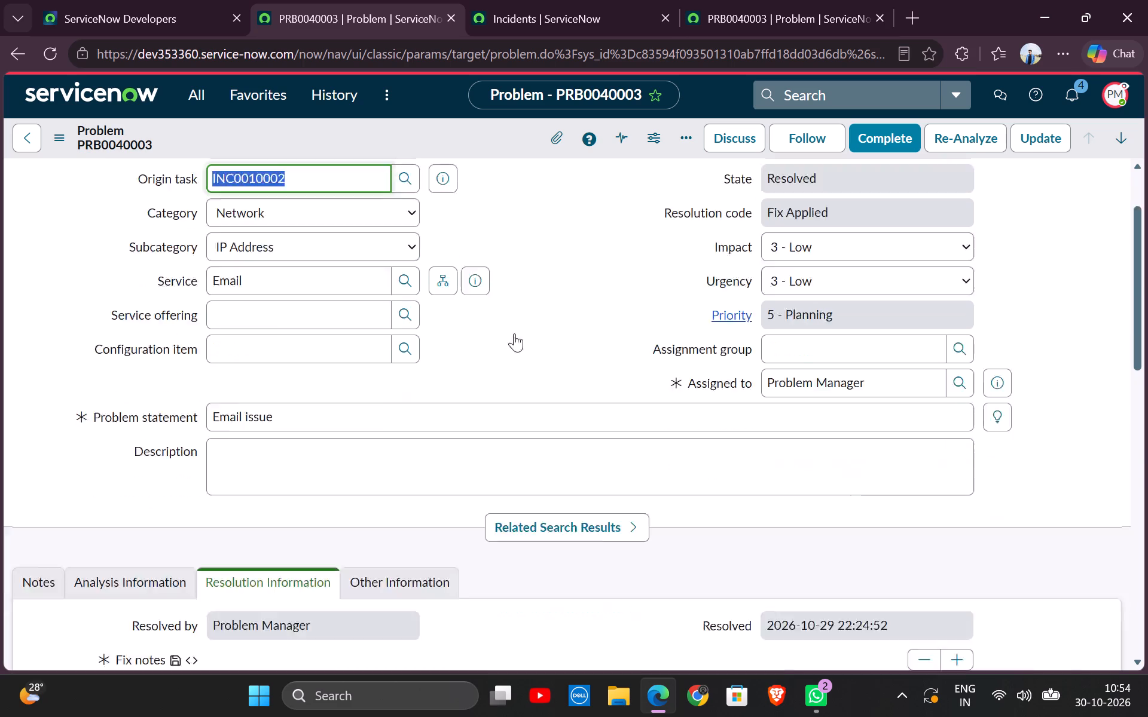
pyautogui.scroll(-1, 496, 342)
pyautogui.click(405, 247)
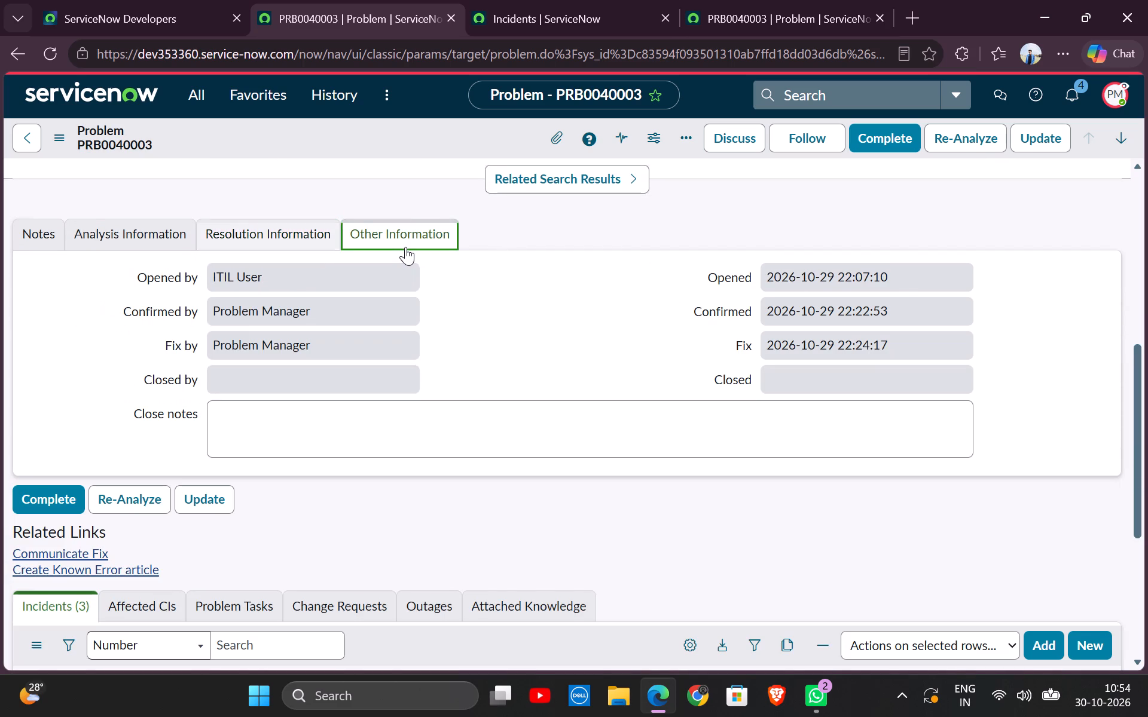
pyautogui.click(163, 240)
pyautogui.scroll(-3, 293, 290)
pyautogui.scroll(3, 300, 289)
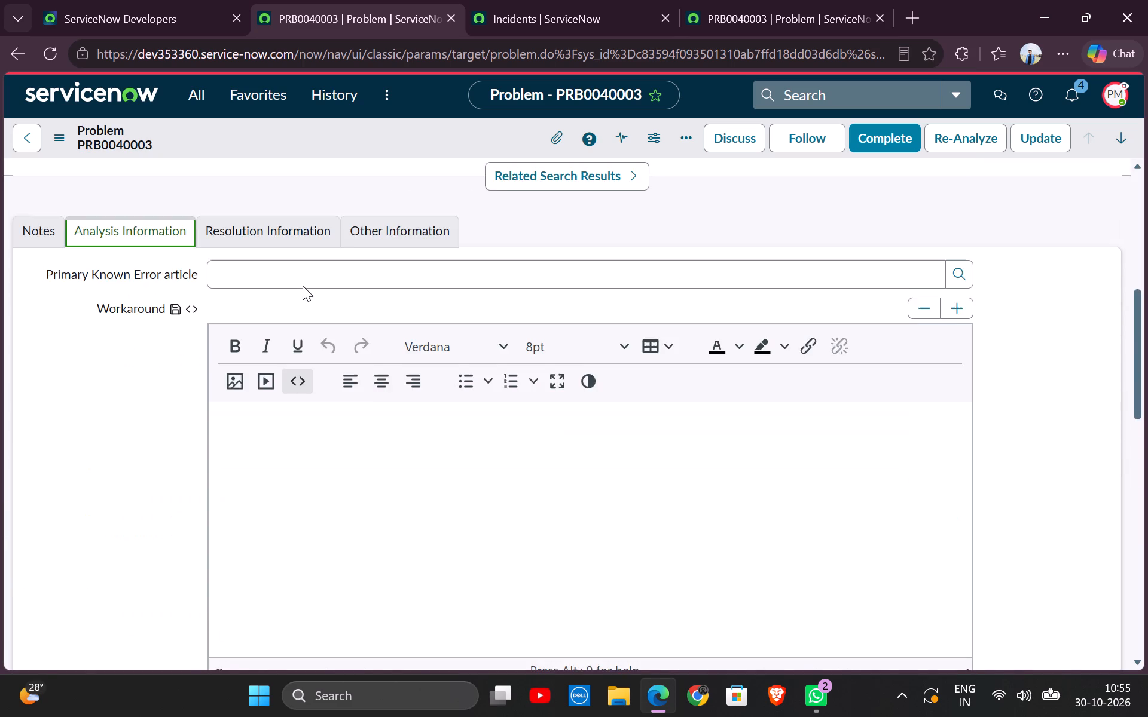
pyautogui.scroll(-5, 303, 286)
pyautogui.scroll(4, 297, 292)
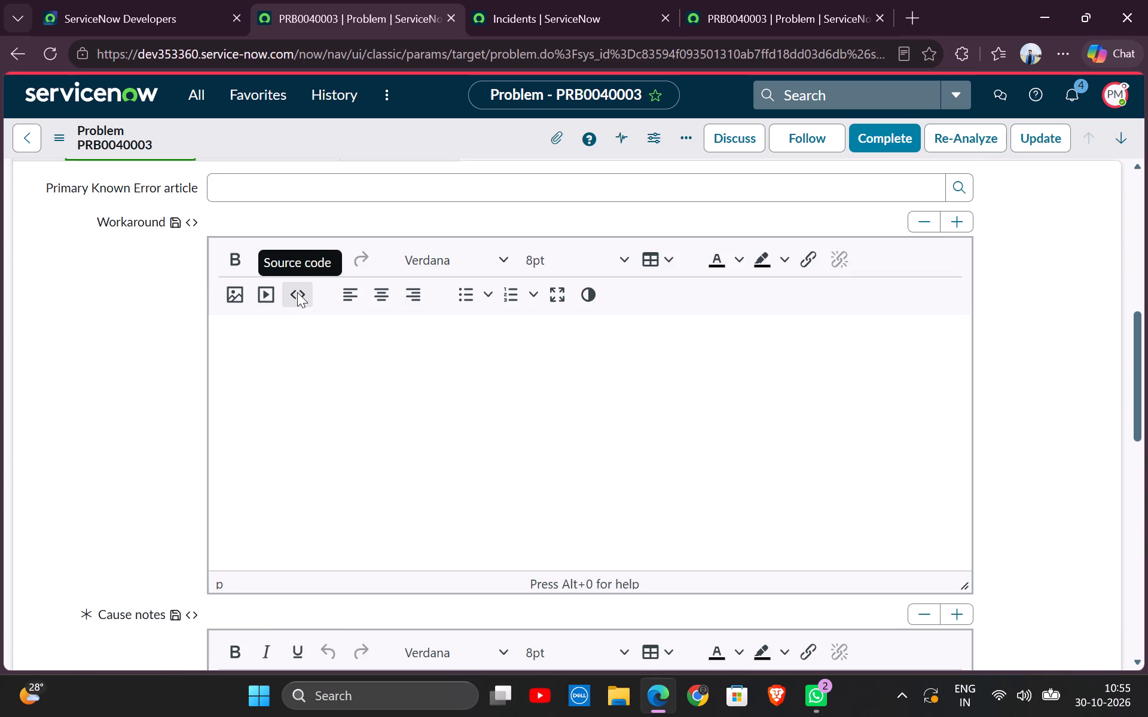
pyautogui.scroll(2, 303, 225)
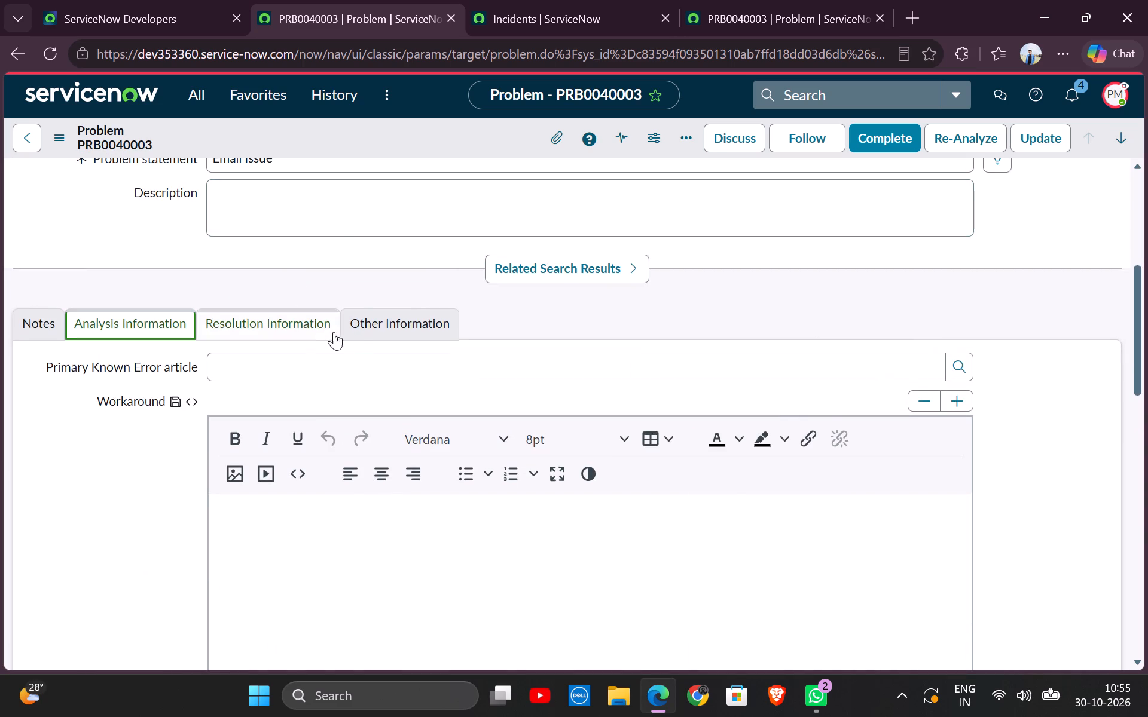
pyautogui.click(350, 329)
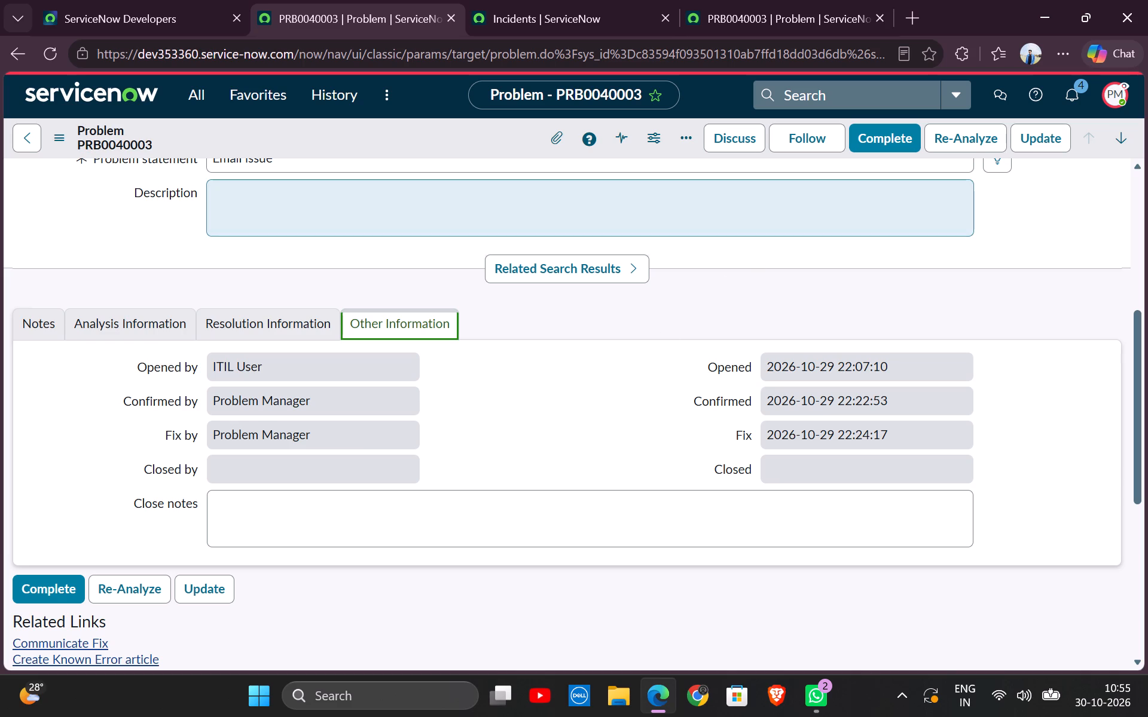
# Complete problem PRB0040003 to move it to Closed, and check its Other Information section.
pyautogui.click(887, 144)
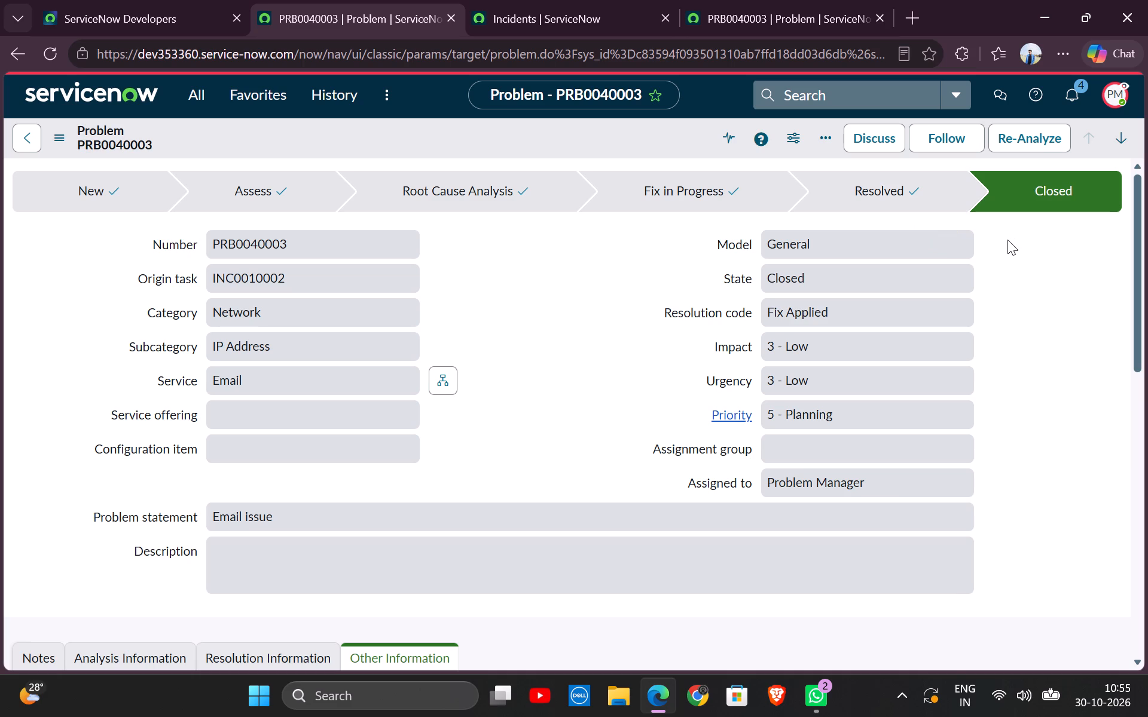
pyautogui.scroll(-4, 1006, 245)
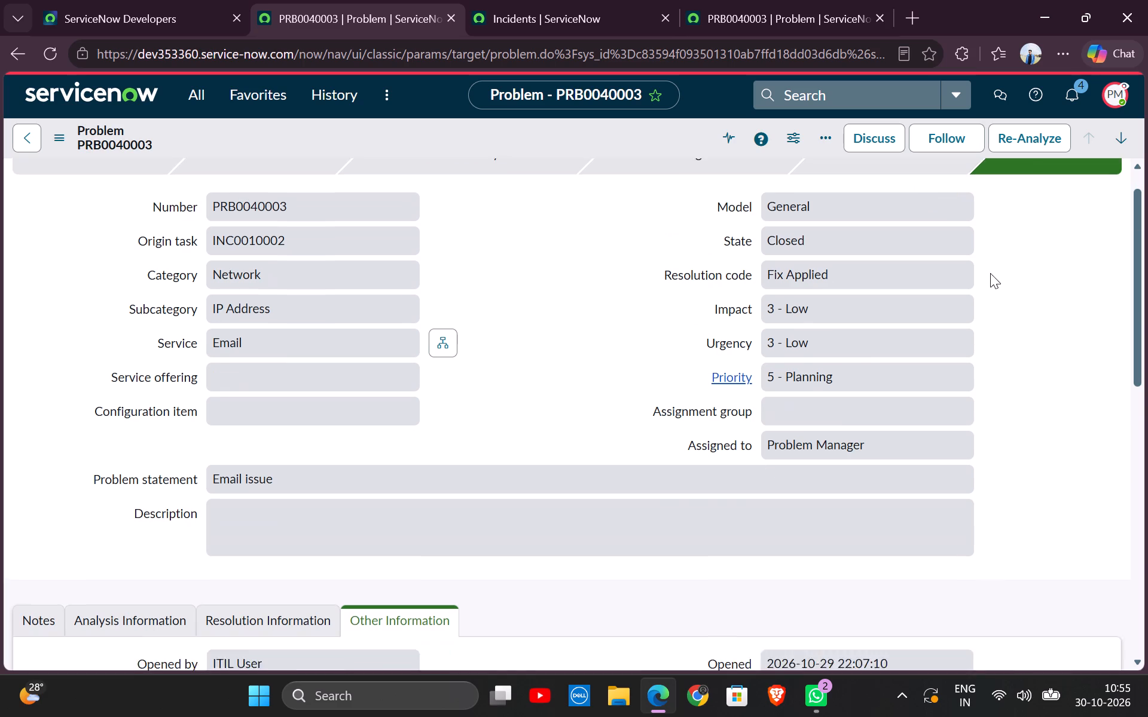
pyautogui.scroll(-7, 990, 273)
pyautogui.scroll(6, 979, 284)
pyautogui.scroll(-2, 924, 308)
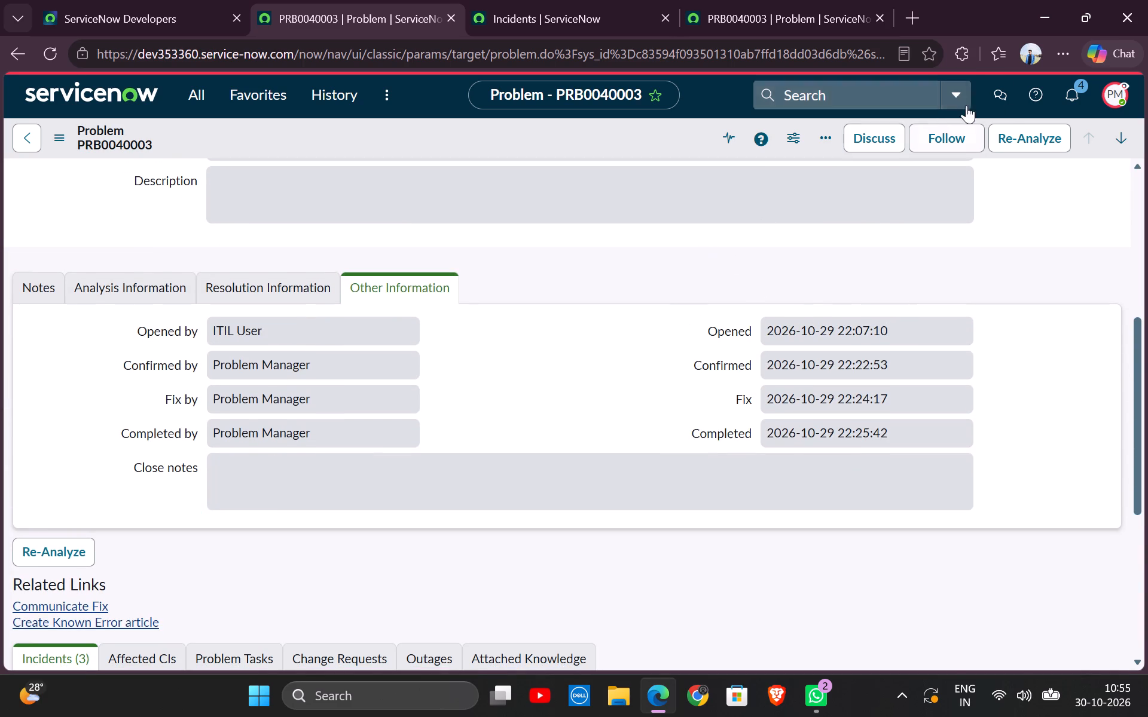
# End the impersonation of the Problem Manager.
pyautogui.click(1113, 93)
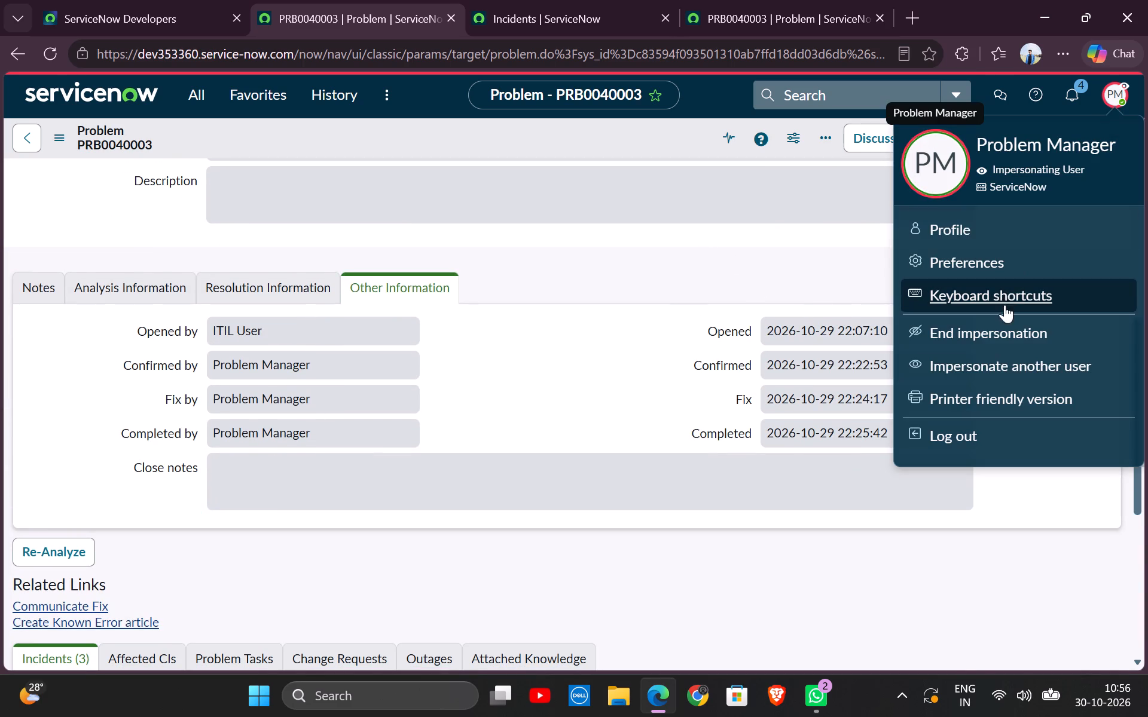
pyautogui.click(1007, 327)
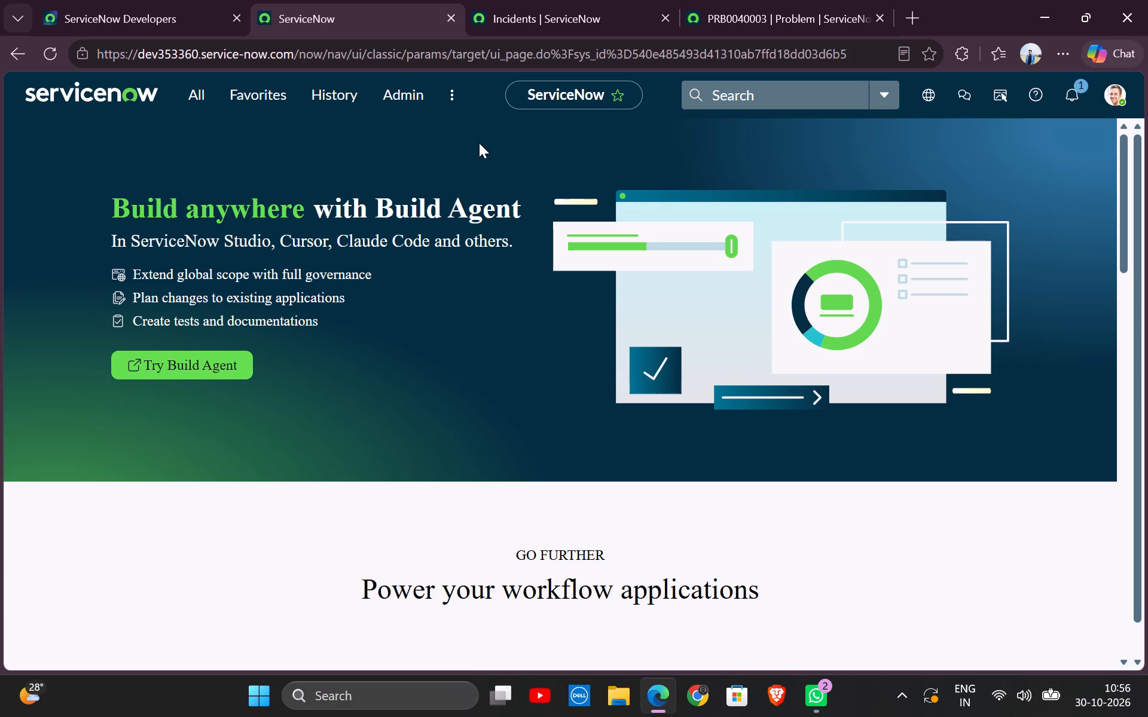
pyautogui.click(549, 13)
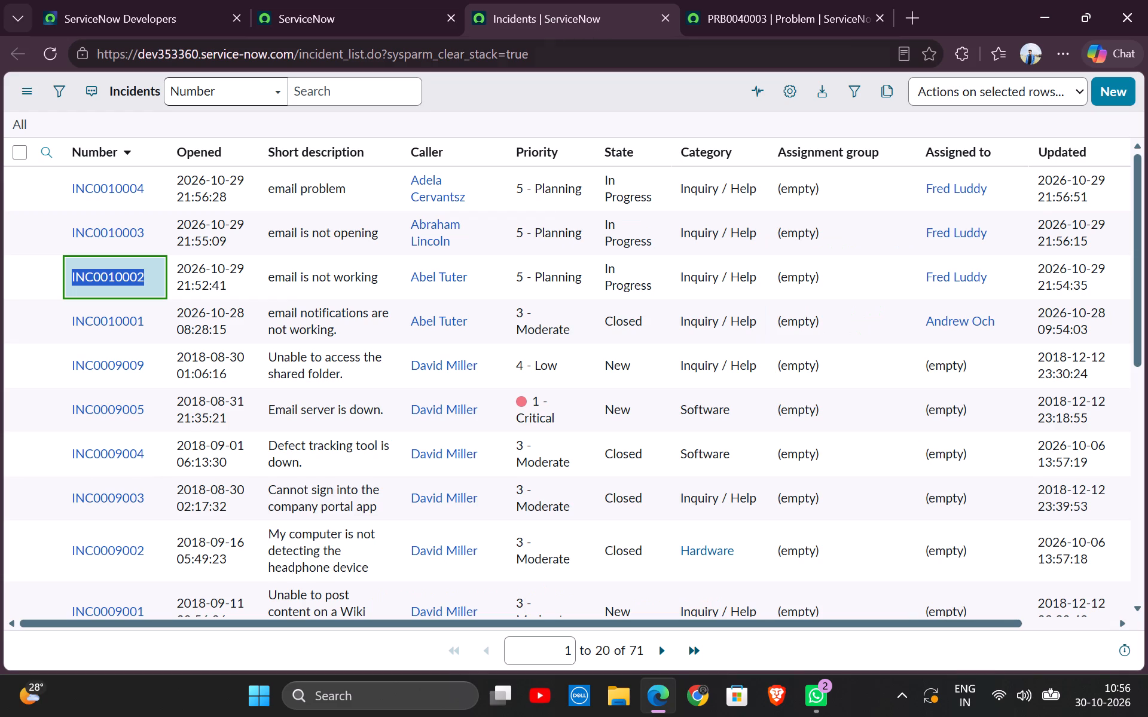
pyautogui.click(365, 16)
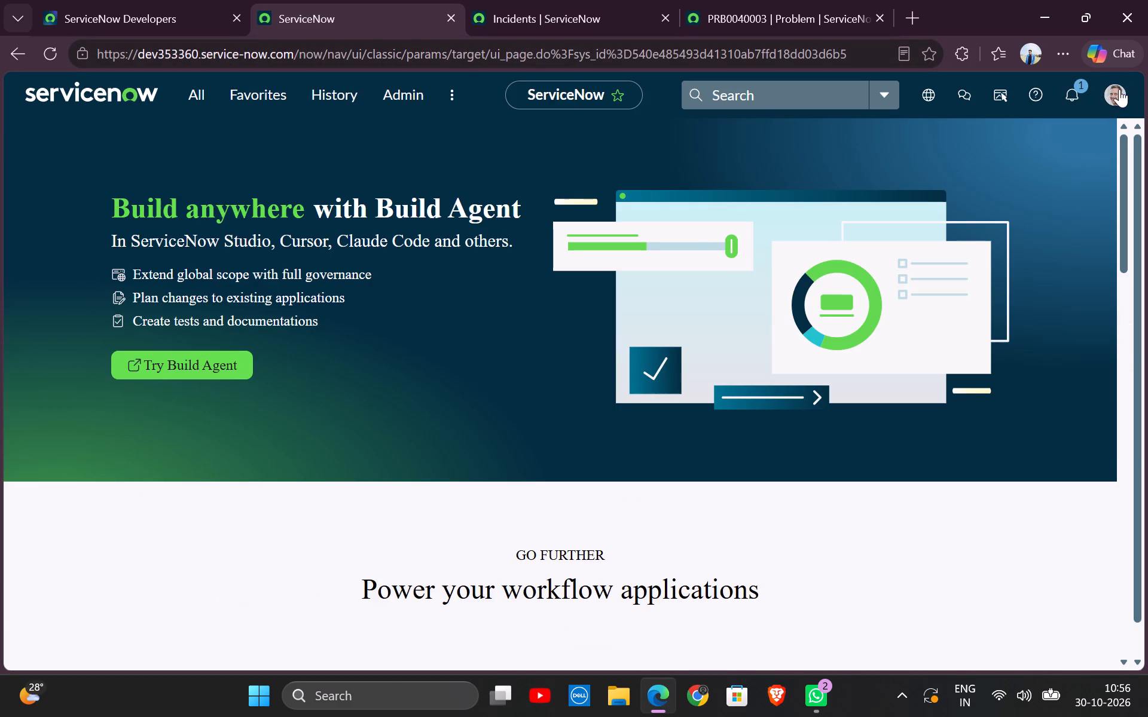
# Impersonate the ITIL User account.
pyautogui.click(1117, 91)
pyautogui.click(951, 330)
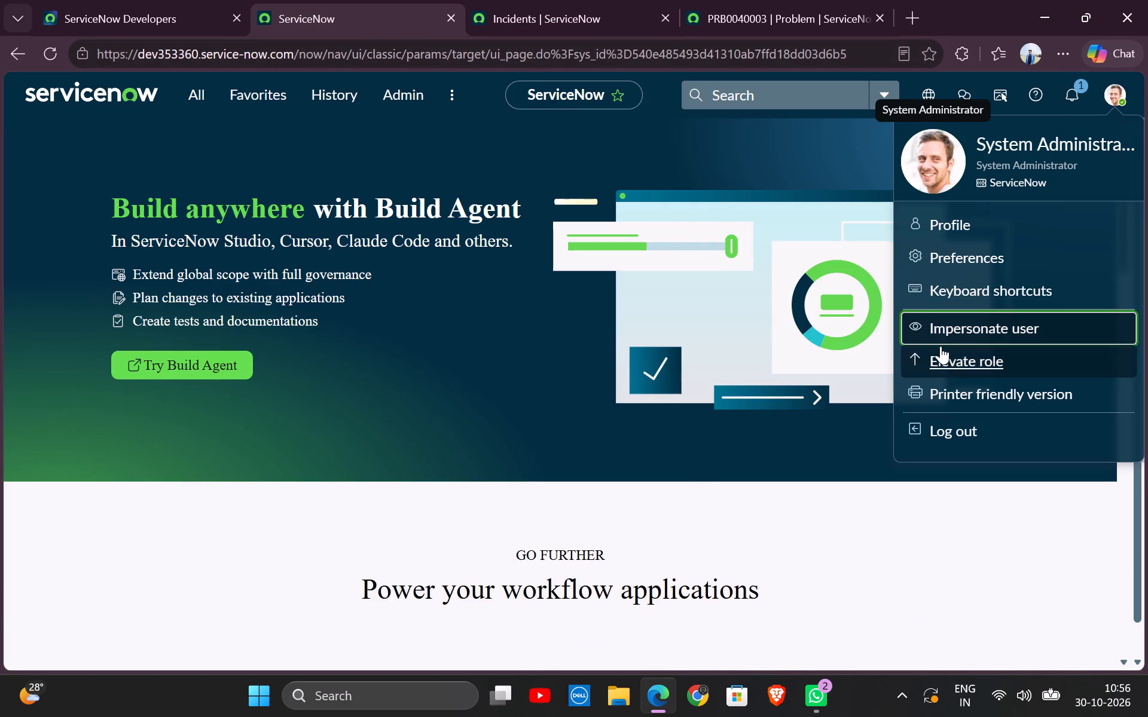
pyautogui.click(441, 444)
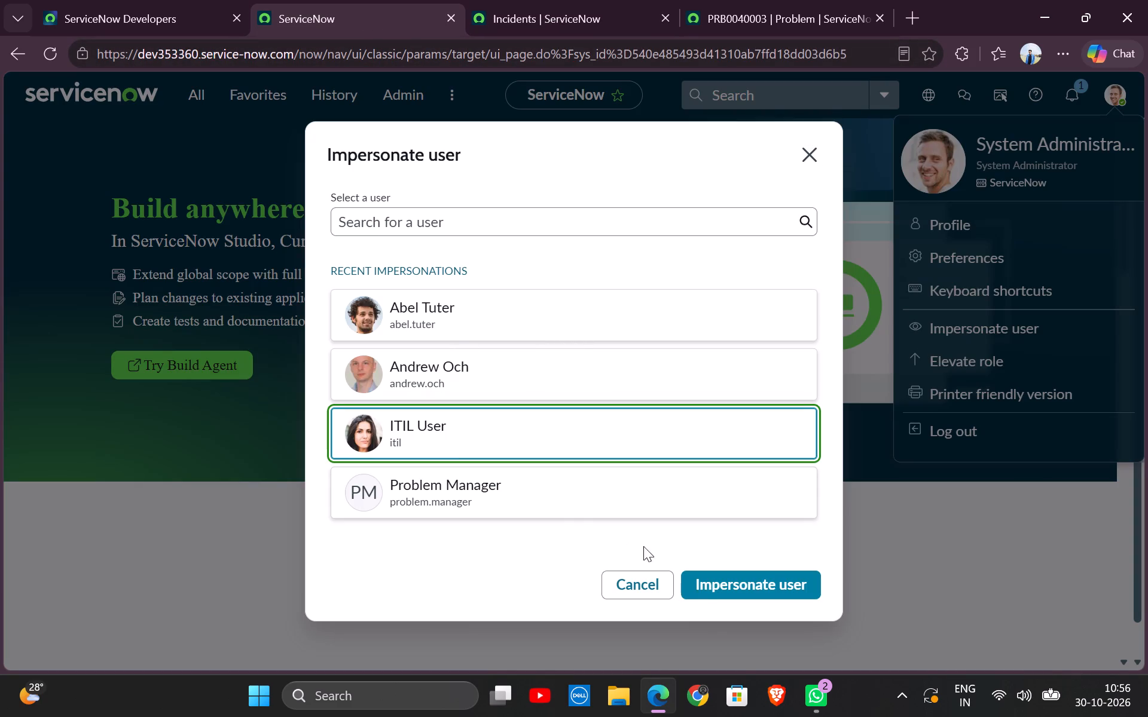
pyautogui.click(717, 589)
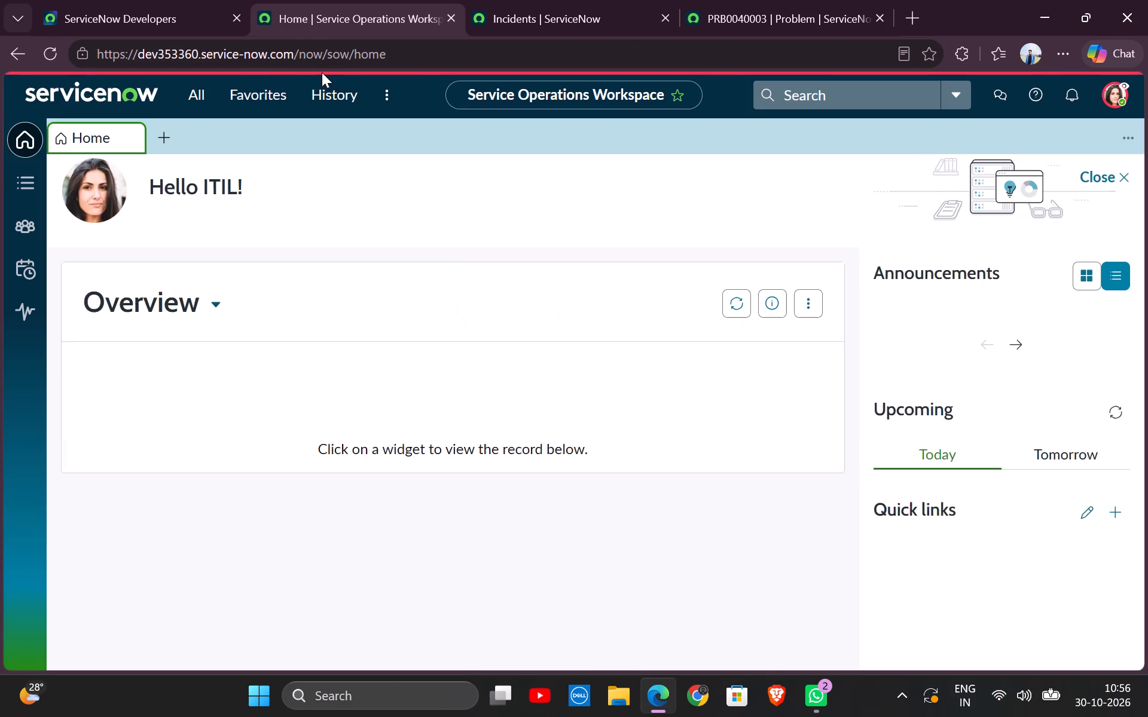
# Check the Resolved and Open problem lists for PRB0040003.
pyautogui.click(199, 98)
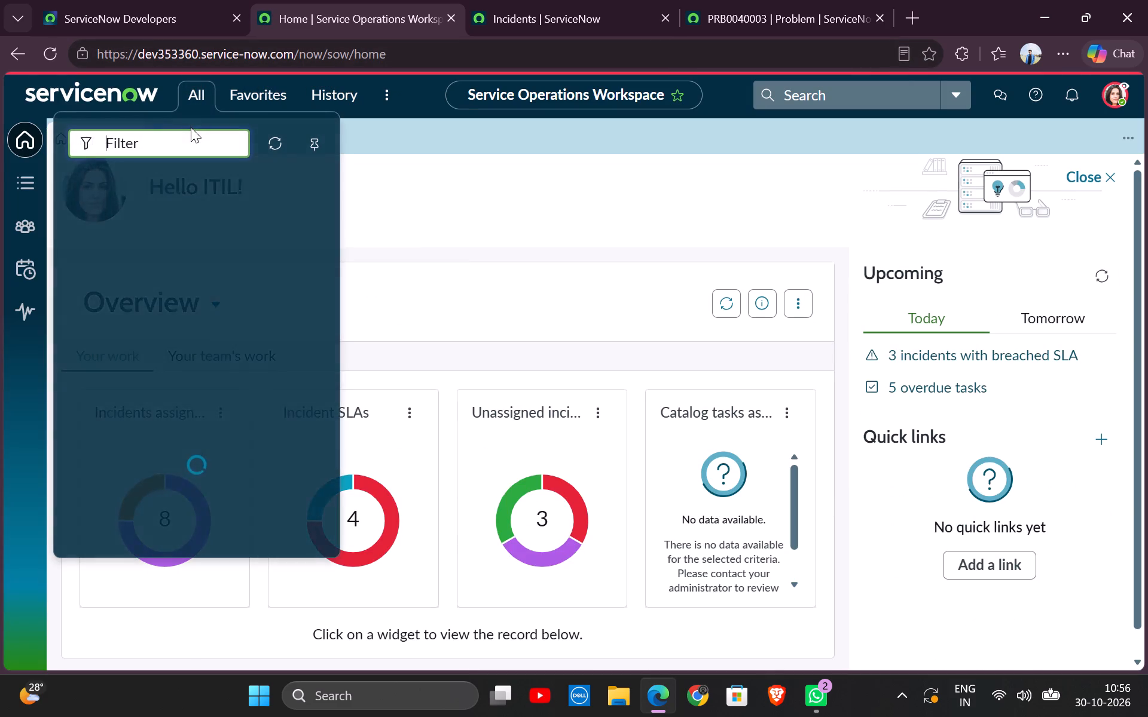
pyautogui.click(191, 132)
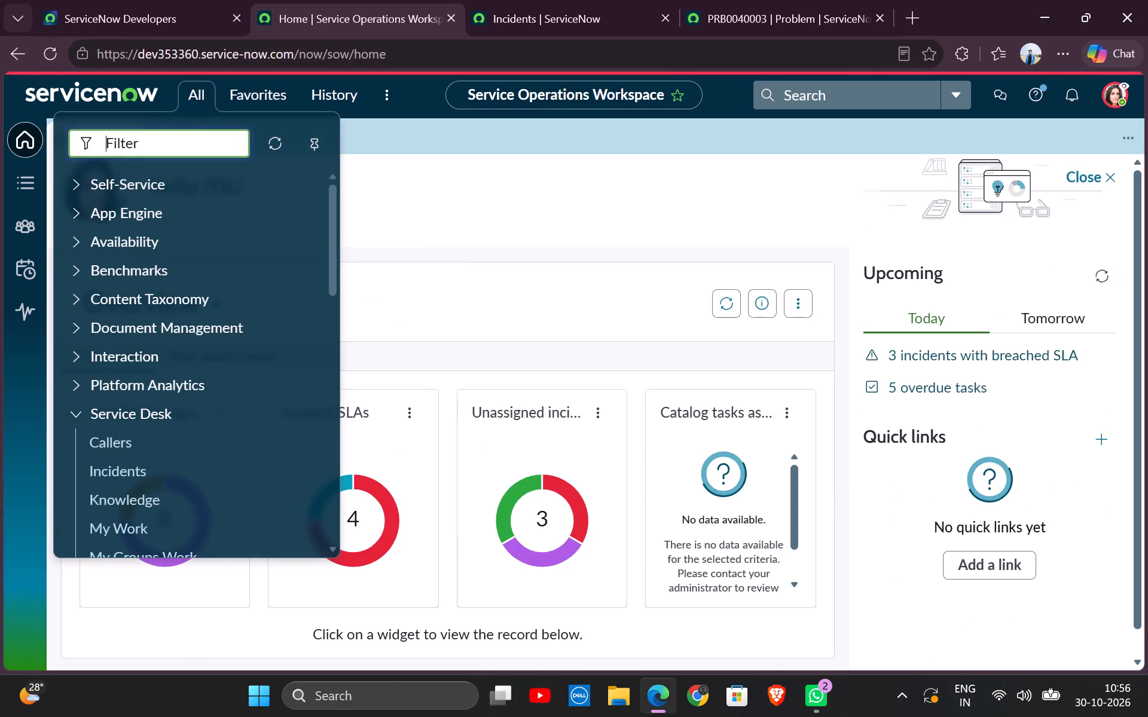
pyautogui.write('pr')
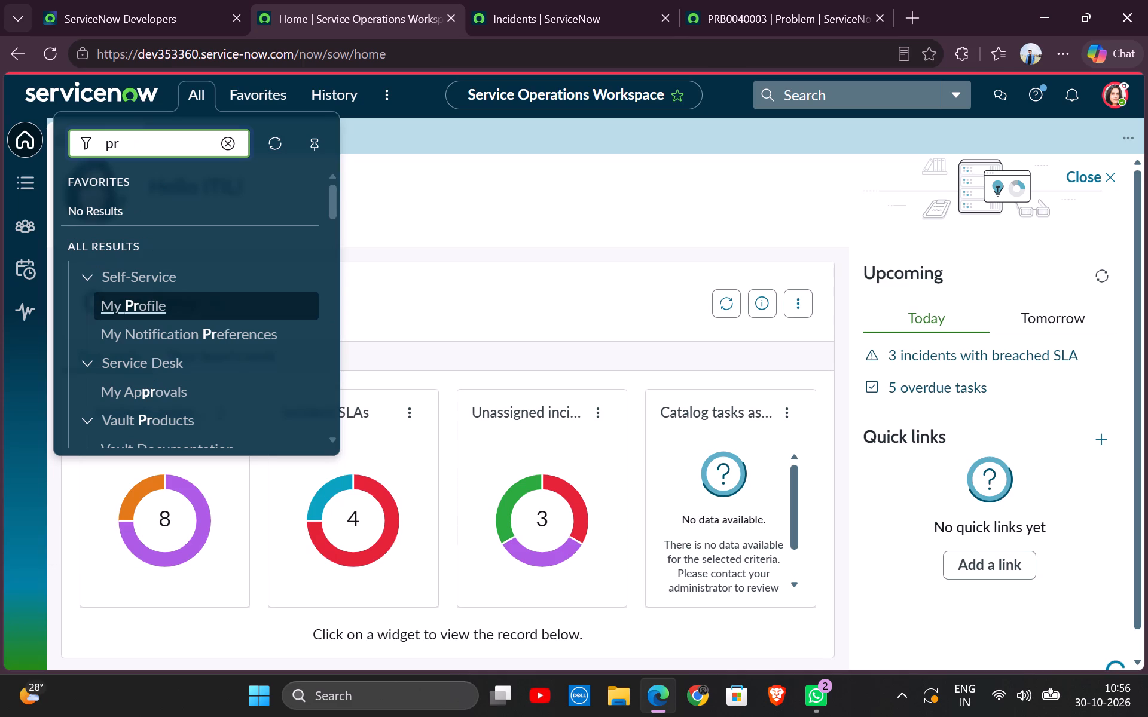
pyautogui.write('oblem')
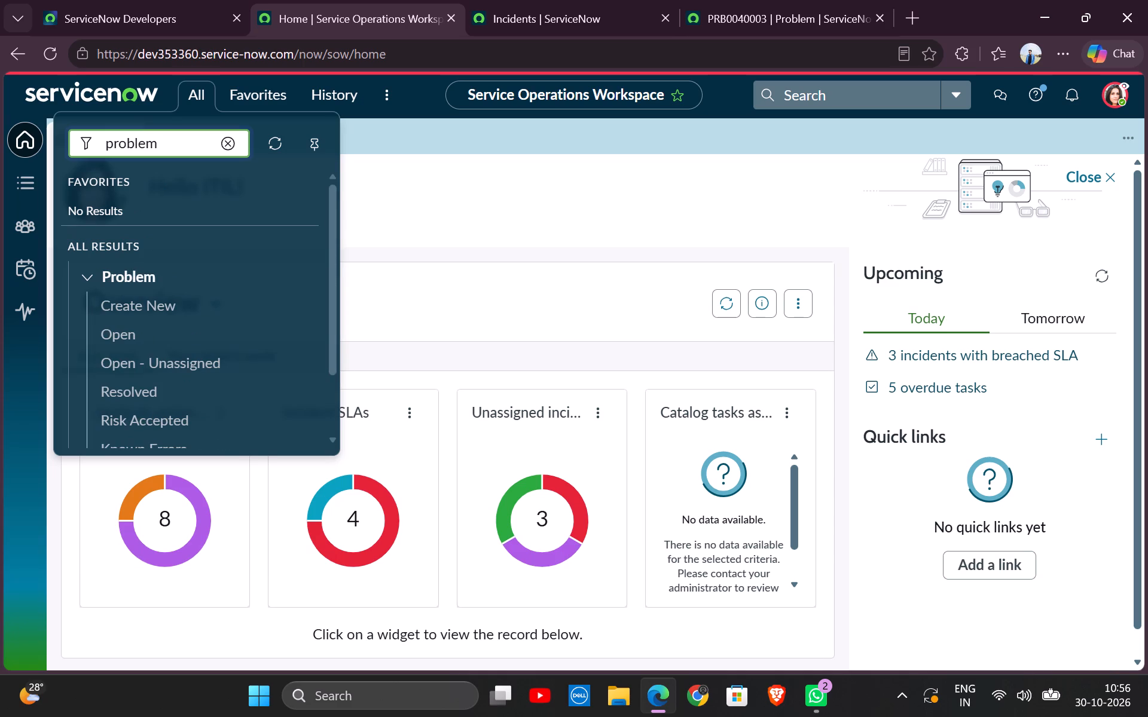
pyautogui.scroll(-1, 137, 347)
pyautogui.click(138, 315)
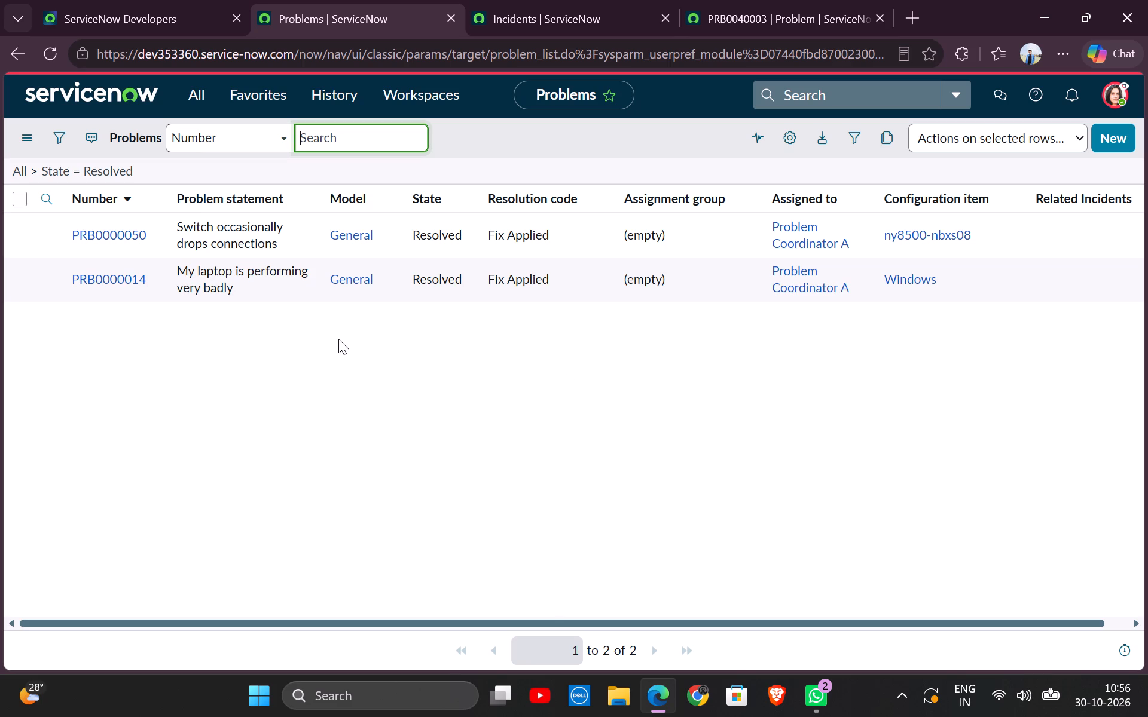
pyautogui.click(187, 102)
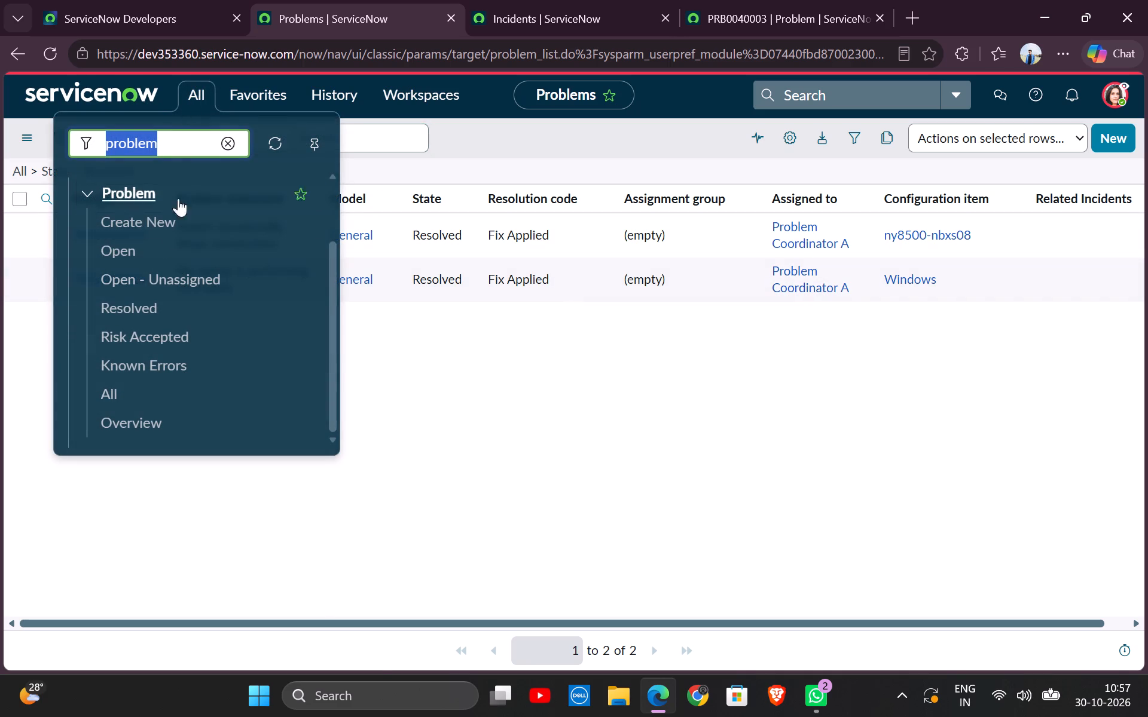
pyautogui.click(127, 253)
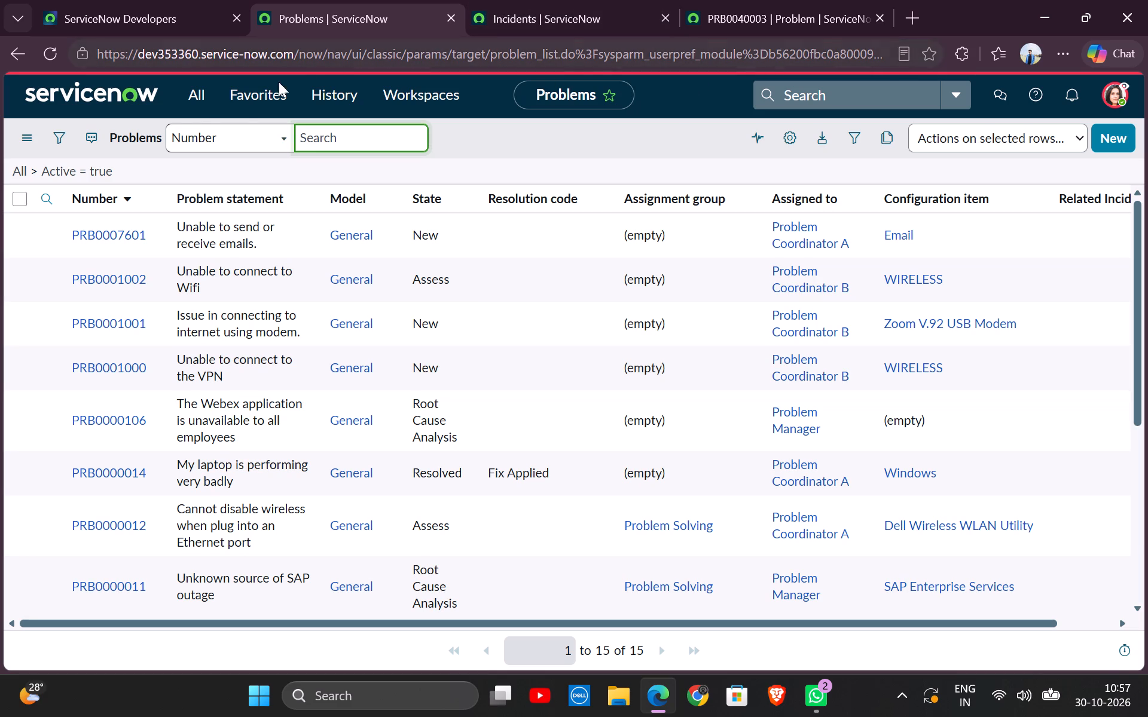
# Open problem PRB0040003 from the list of all problems.
pyautogui.click(201, 108)
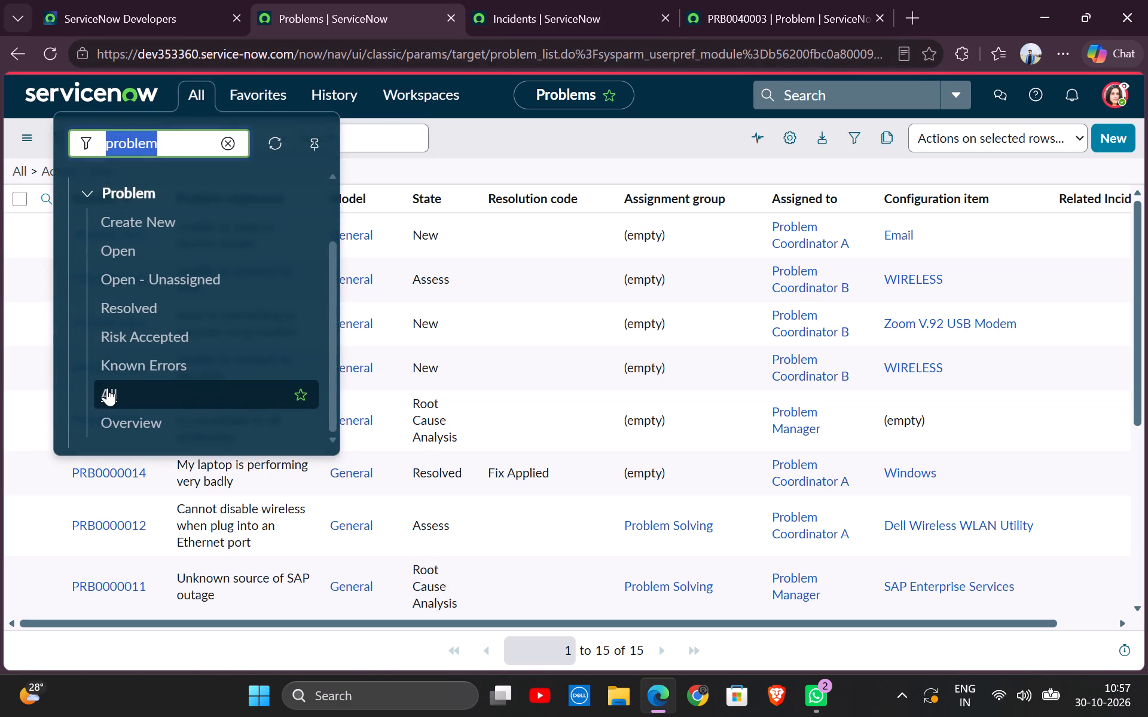
pyautogui.click(98, 400)
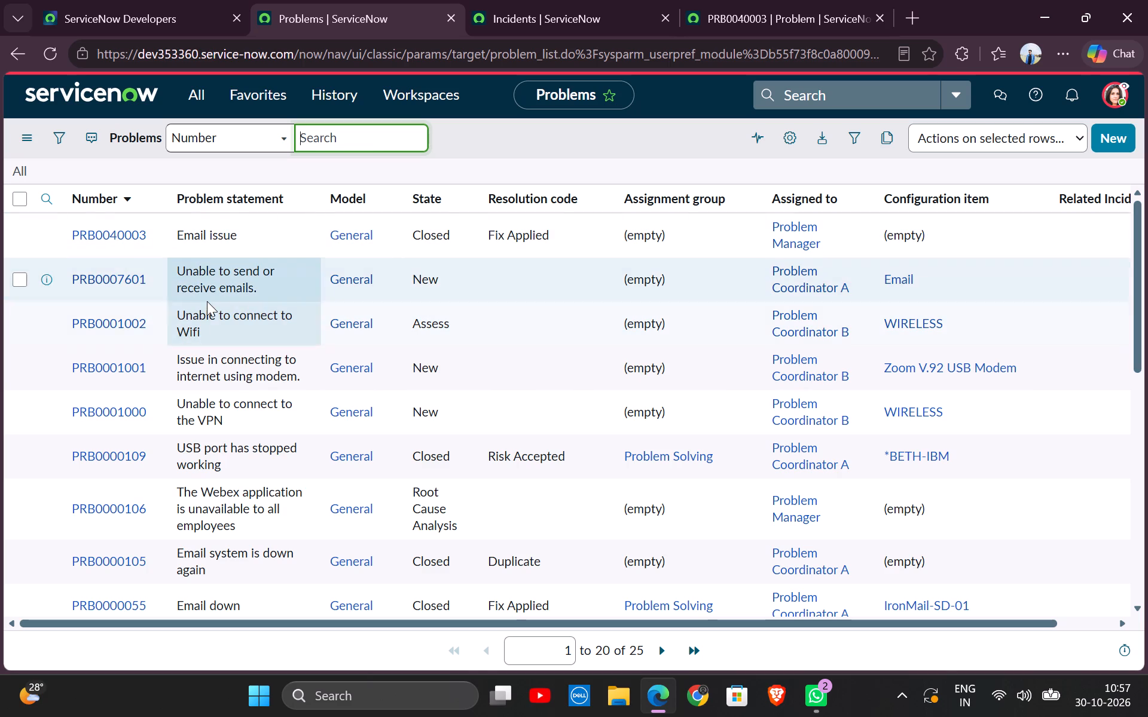
pyautogui.click(107, 234)
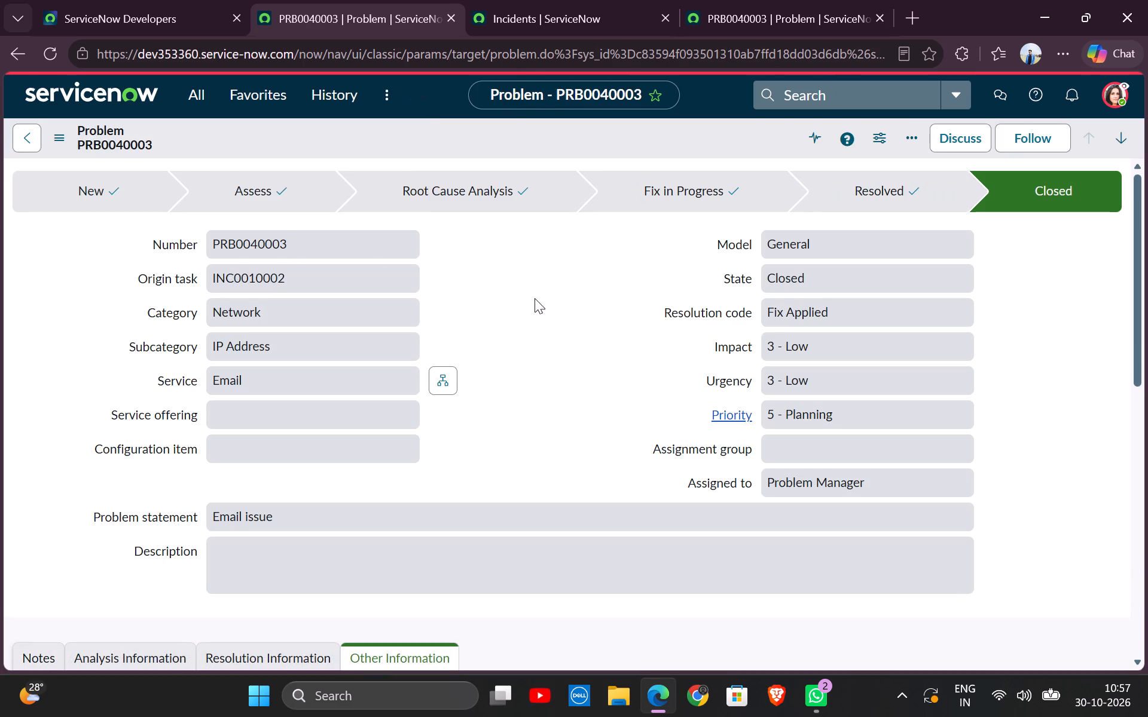
# Examine the closed problem's main fields, Other Information, Resolution Information and linked incidents as ITIL User.
pyautogui.scroll(-5, 592, 404)
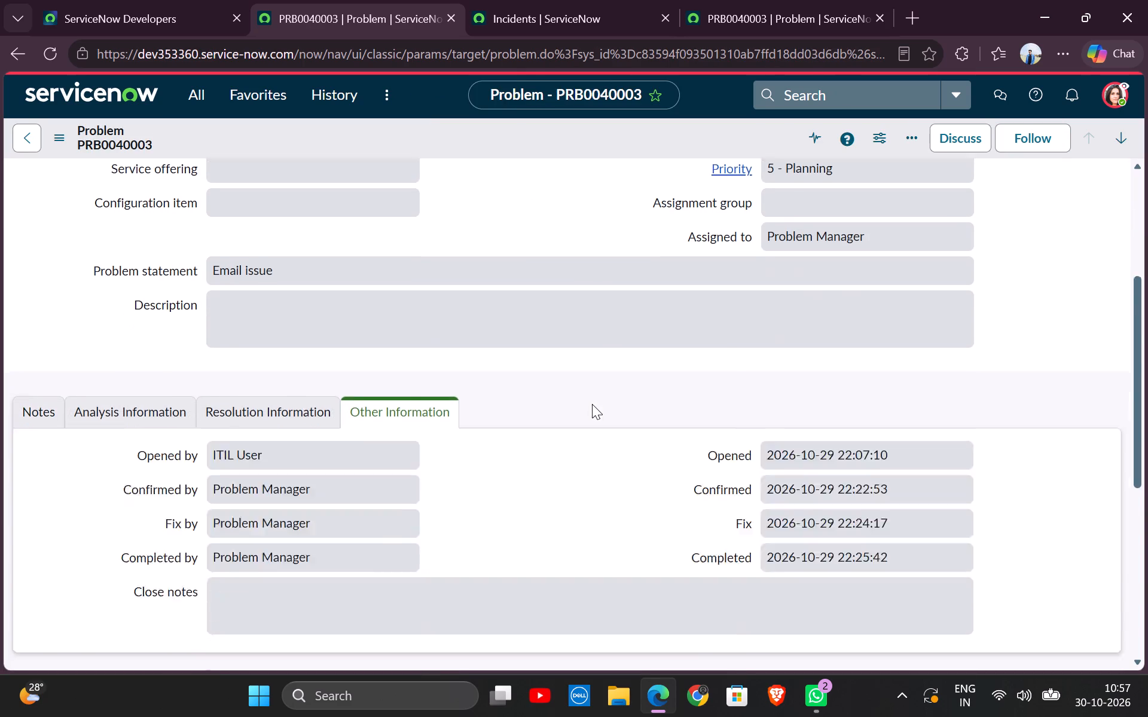
pyautogui.scroll(-4, 593, 402)
pyautogui.scroll(2, 525, 421)
pyautogui.scroll(4, 296, 384)
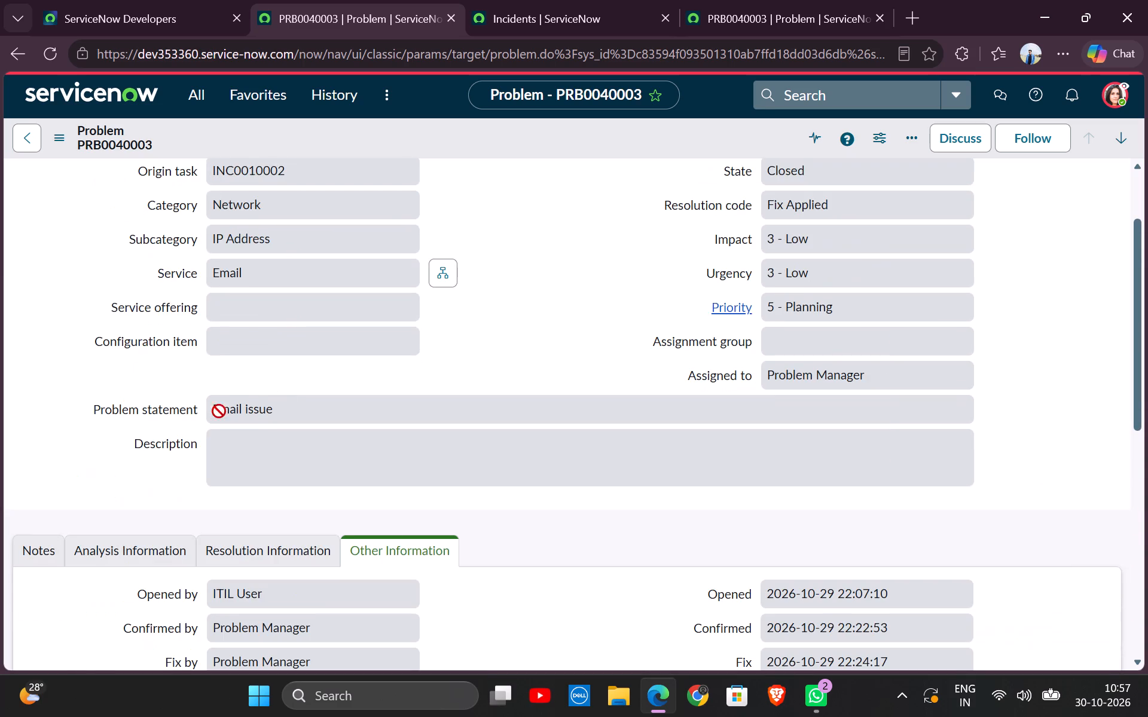
pyautogui.scroll(-1, 223, 478)
pyautogui.click(239, 464)
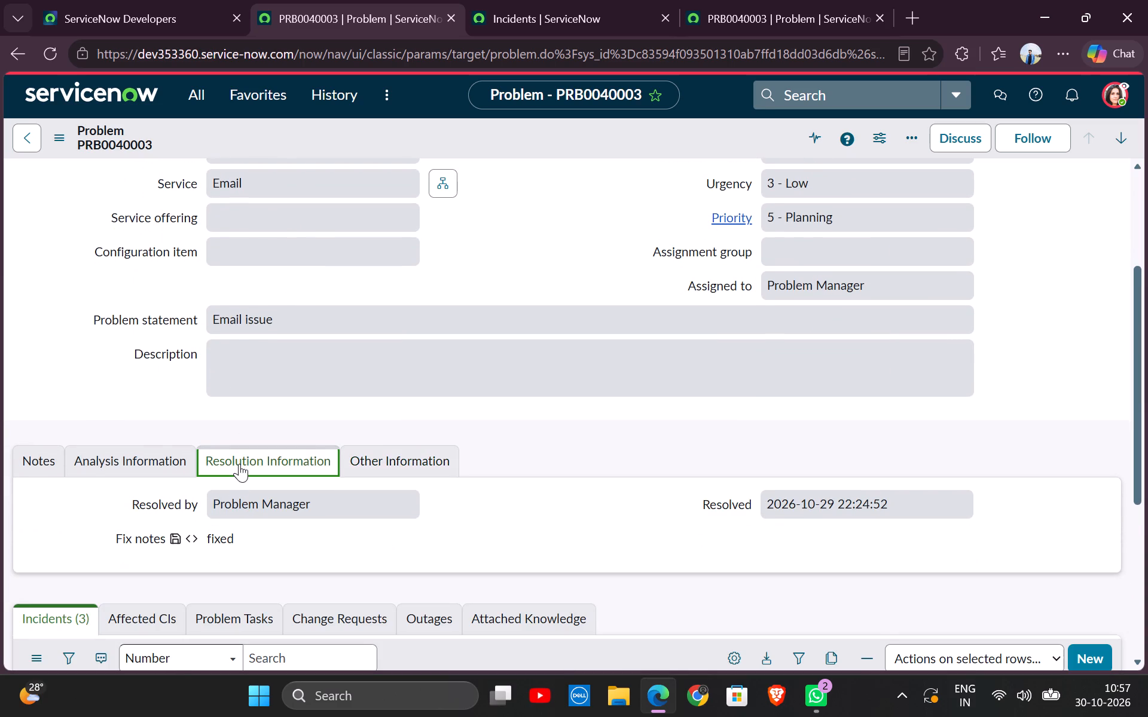
pyautogui.scroll(-5, 239, 464)
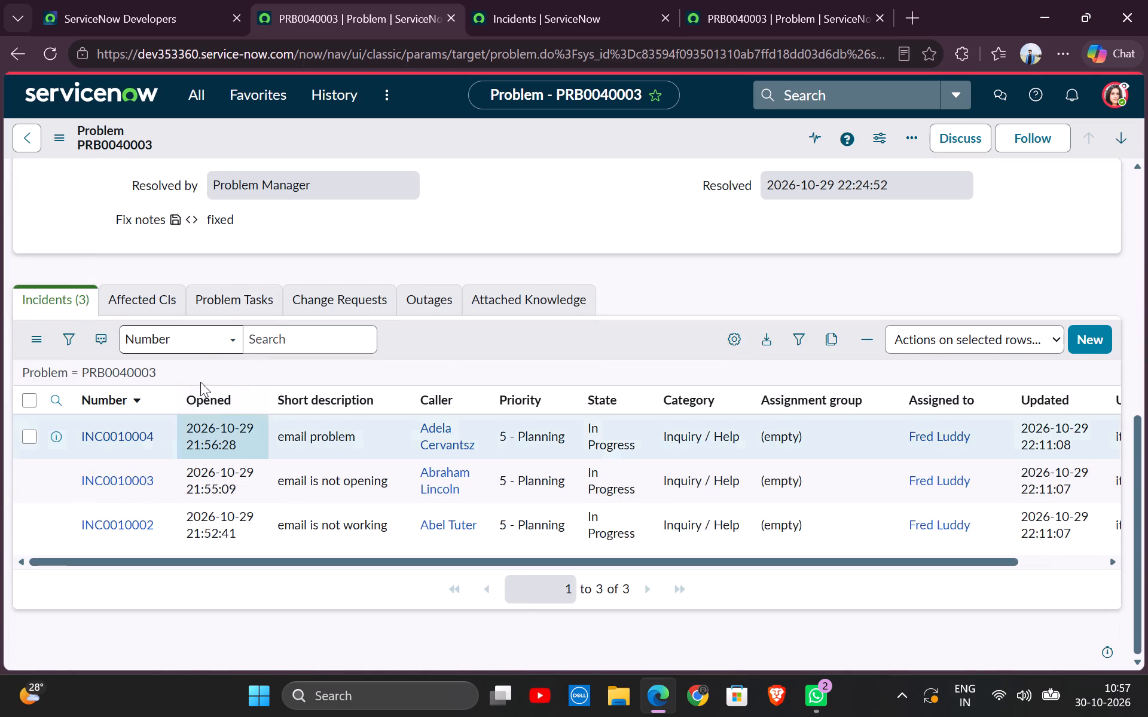
pyautogui.scroll(3, 130, 311)
pyautogui.click(137, 398)
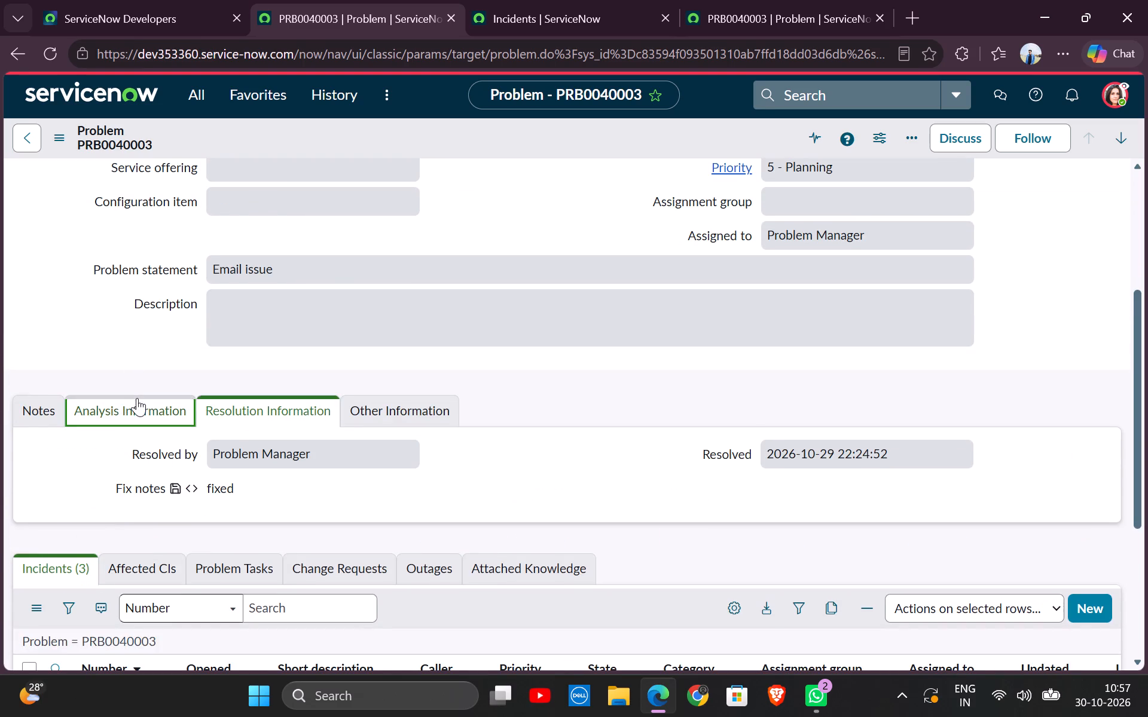
# Review the problem's activity history in the Notes section.
pyautogui.click(35, 424)
pyautogui.scroll(-3, 210, 454)
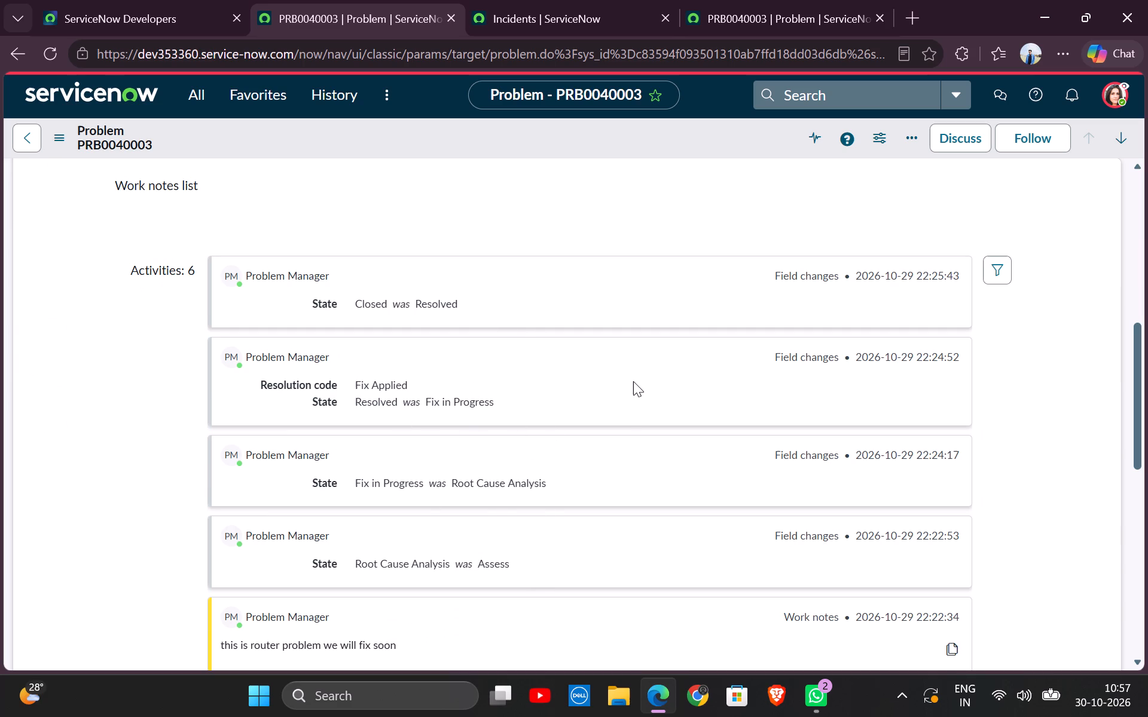
pyautogui.scroll(-2, 636, 358)
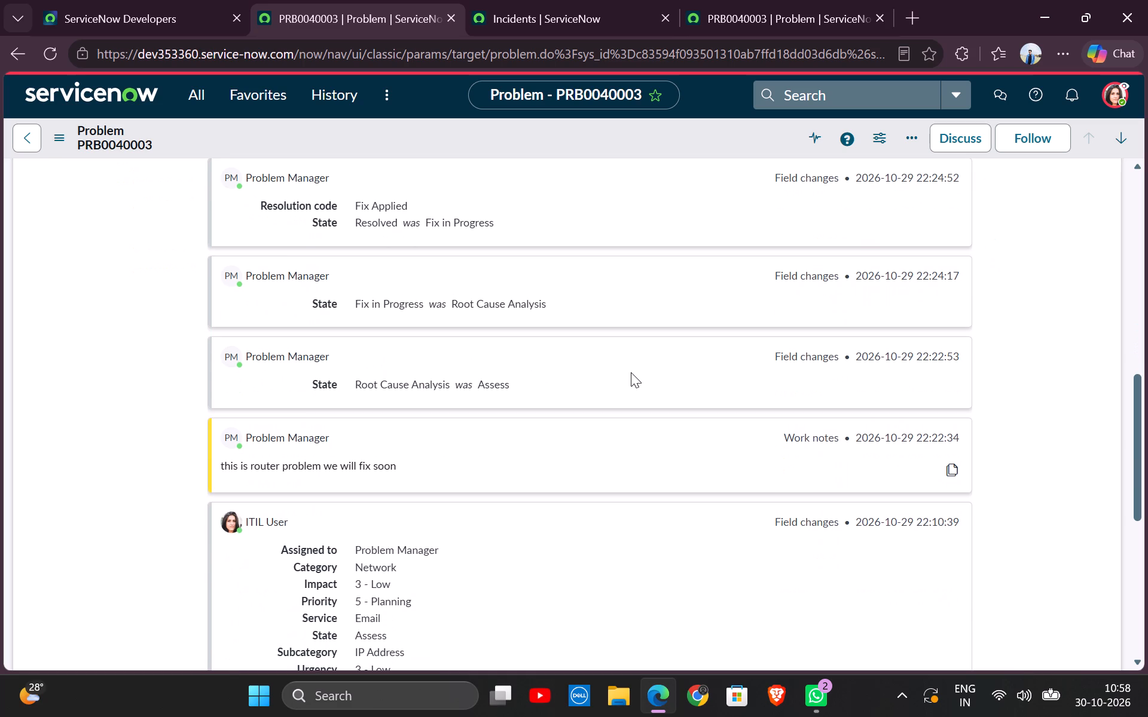
pyautogui.scroll(-2, 631, 372)
pyautogui.scroll(2, 642, 372)
# Examine the problem's linked incidents, including the Updated and Updated by columns.
pyautogui.scroll(-3, 829, 446)
pyautogui.scroll(-3, 769, 422)
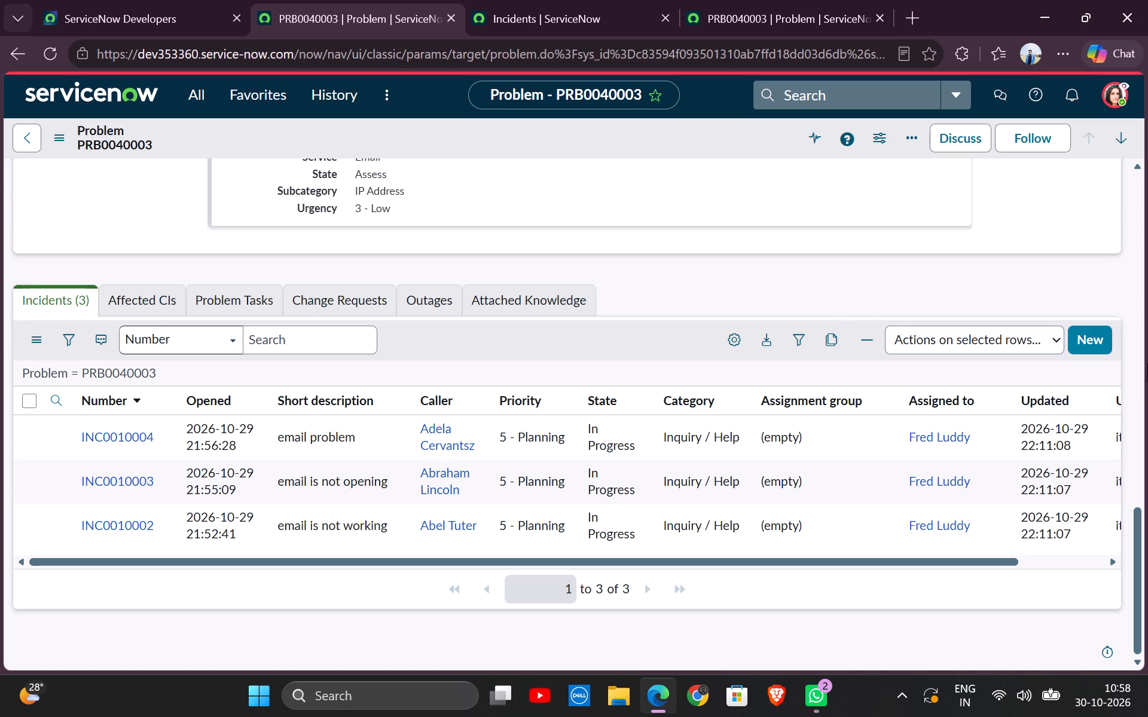
pyautogui.click(1113, 561)
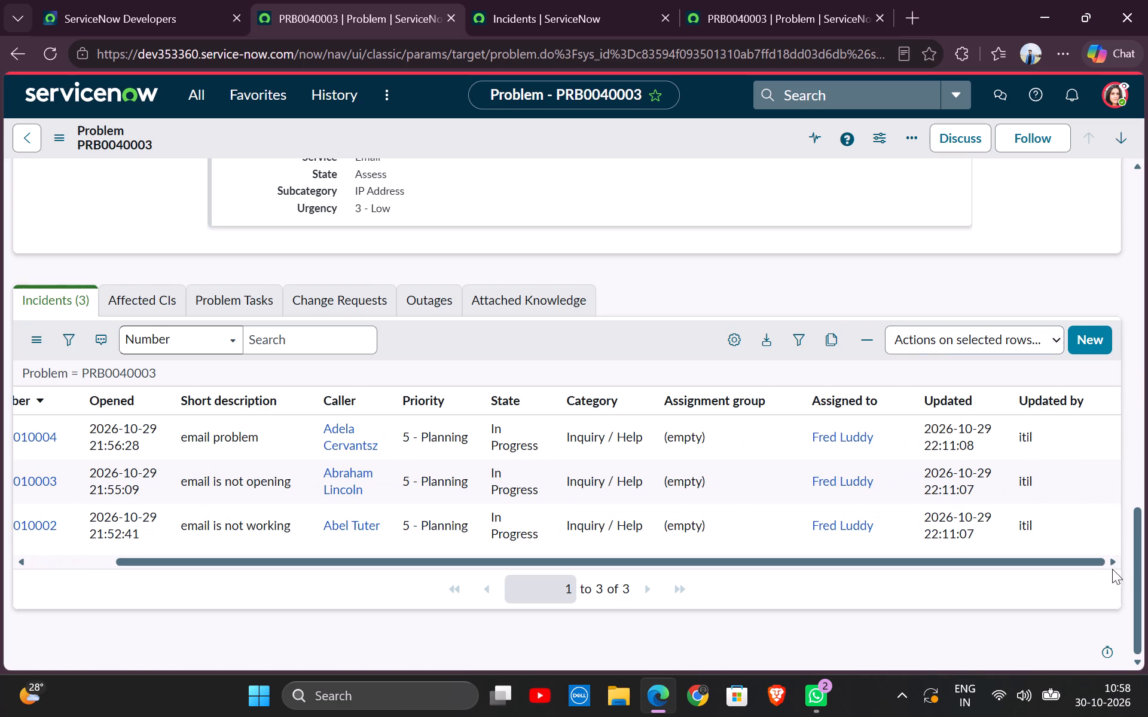
pyautogui.click(1116, 562)
# Filter the application navigator for "incident" in place of the previous filter text.
pyautogui.click(193, 94)
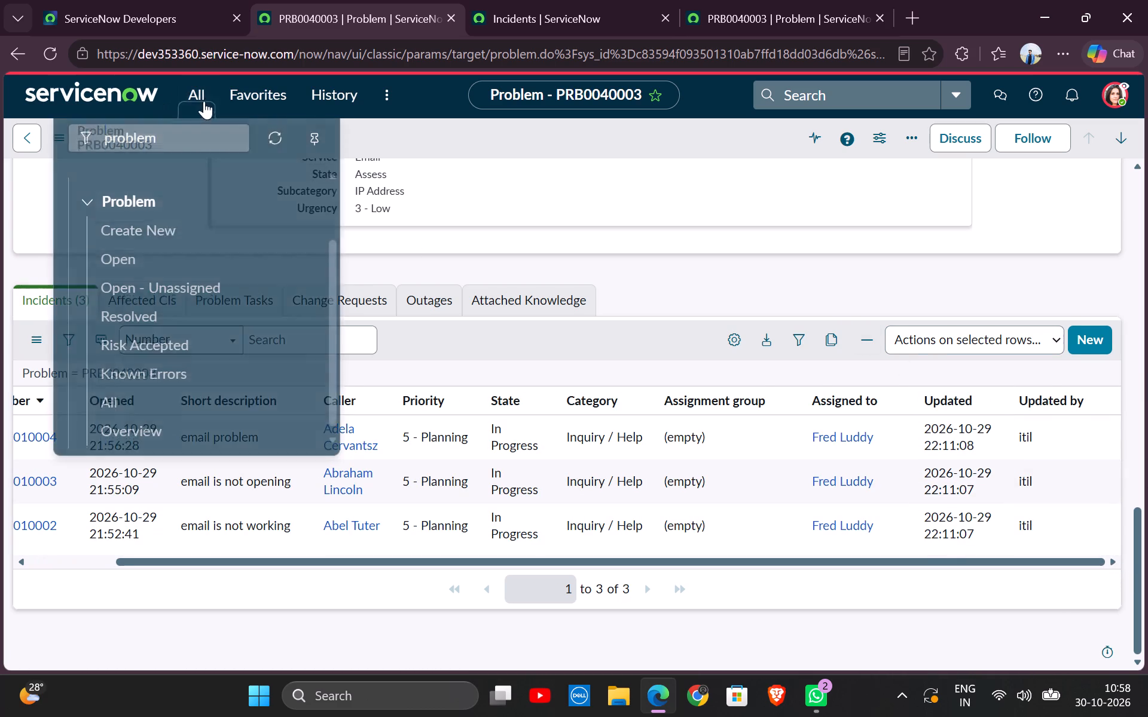
pyautogui.press('BackSpace')
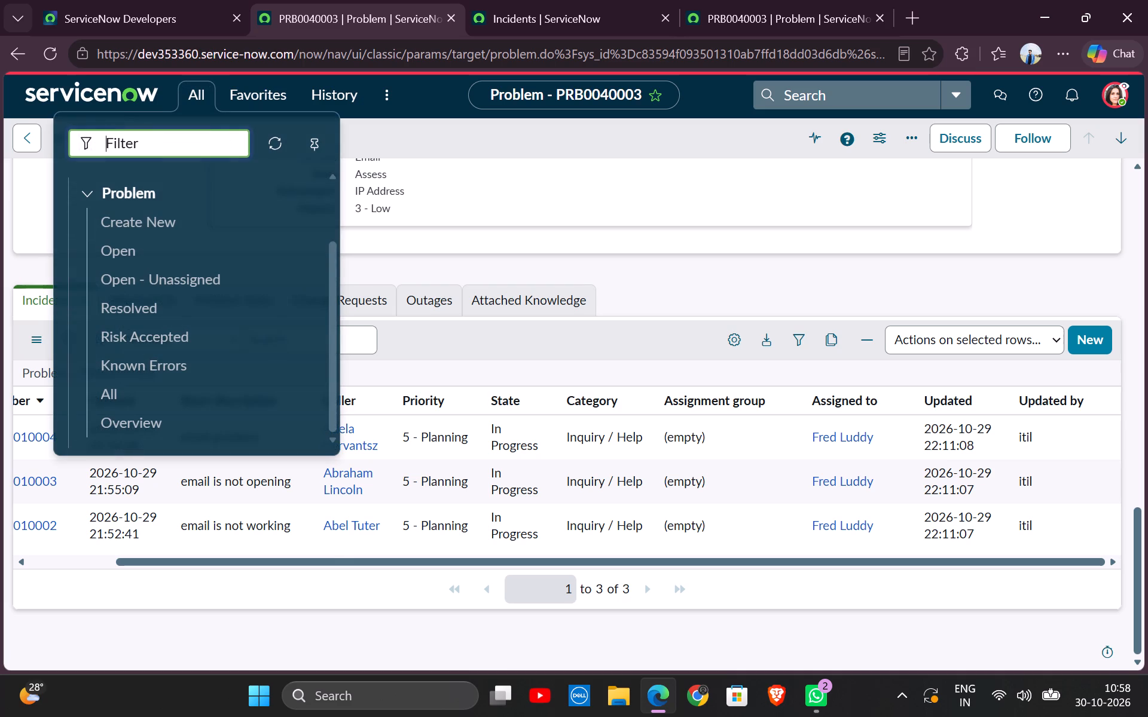
pyautogui.write('inc')
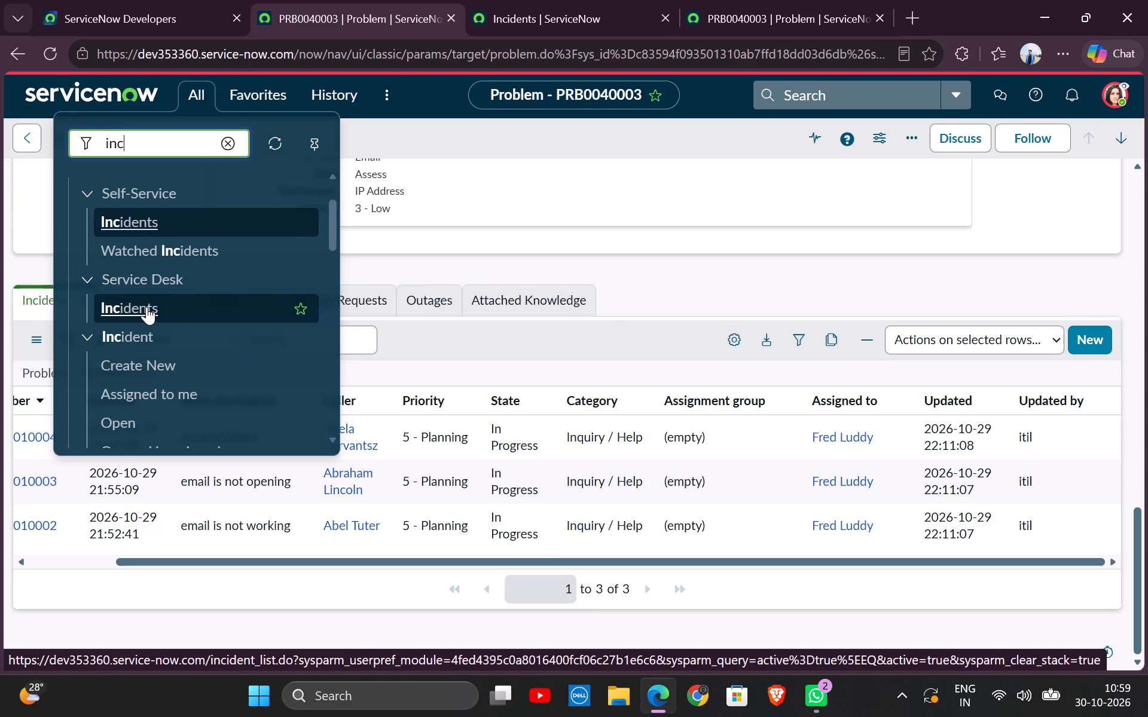
pyautogui.write('ie')
pyautogui.press('BackSpace')
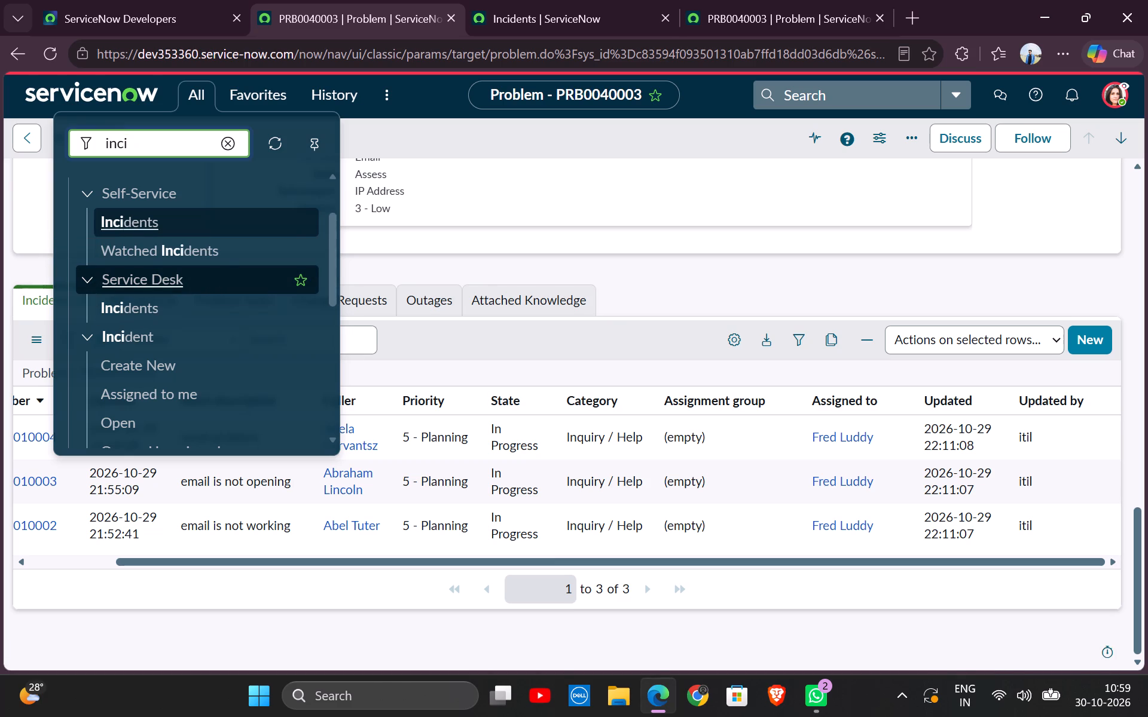
pyautogui.write('dent')
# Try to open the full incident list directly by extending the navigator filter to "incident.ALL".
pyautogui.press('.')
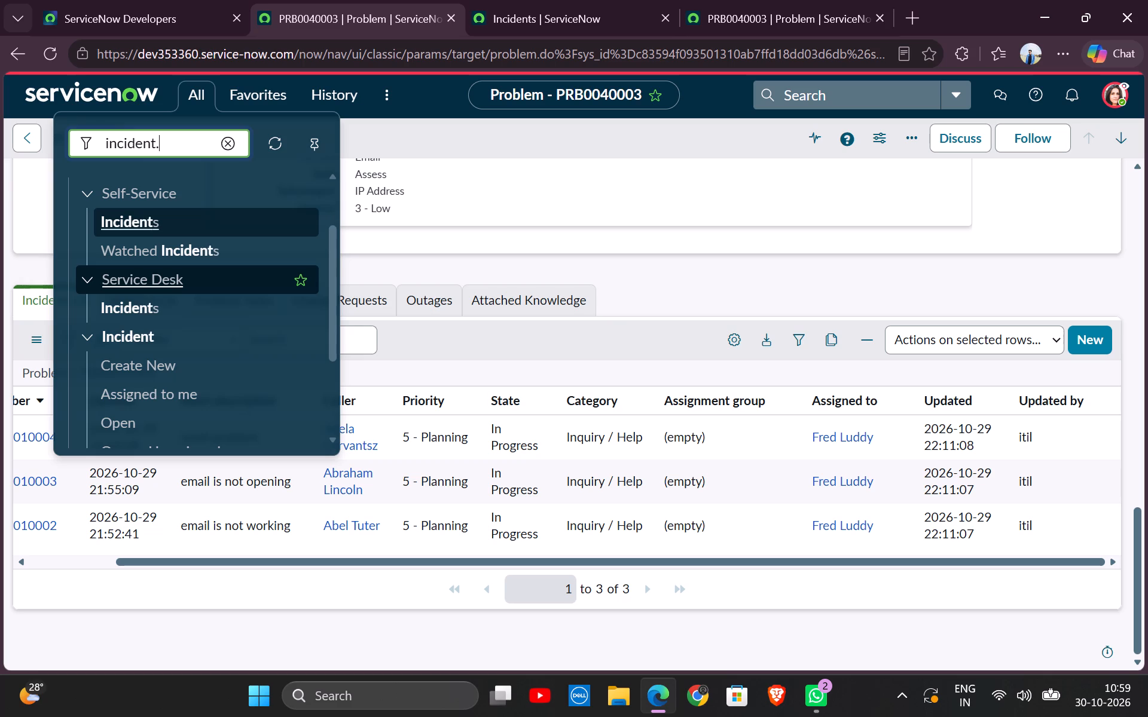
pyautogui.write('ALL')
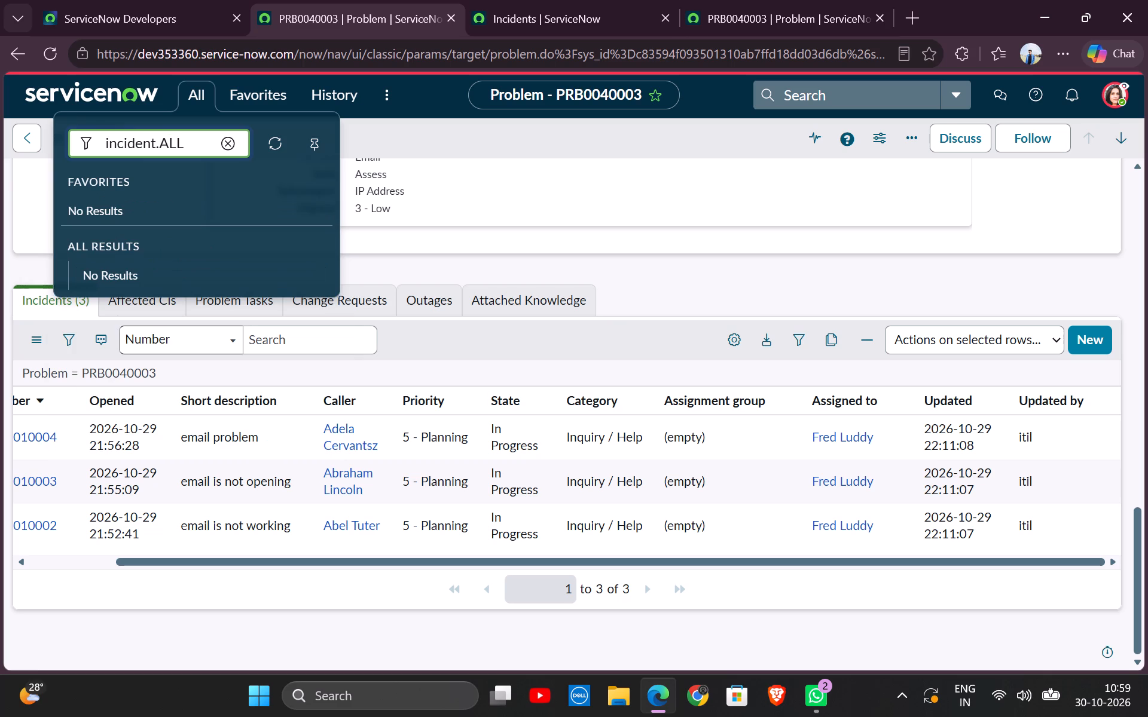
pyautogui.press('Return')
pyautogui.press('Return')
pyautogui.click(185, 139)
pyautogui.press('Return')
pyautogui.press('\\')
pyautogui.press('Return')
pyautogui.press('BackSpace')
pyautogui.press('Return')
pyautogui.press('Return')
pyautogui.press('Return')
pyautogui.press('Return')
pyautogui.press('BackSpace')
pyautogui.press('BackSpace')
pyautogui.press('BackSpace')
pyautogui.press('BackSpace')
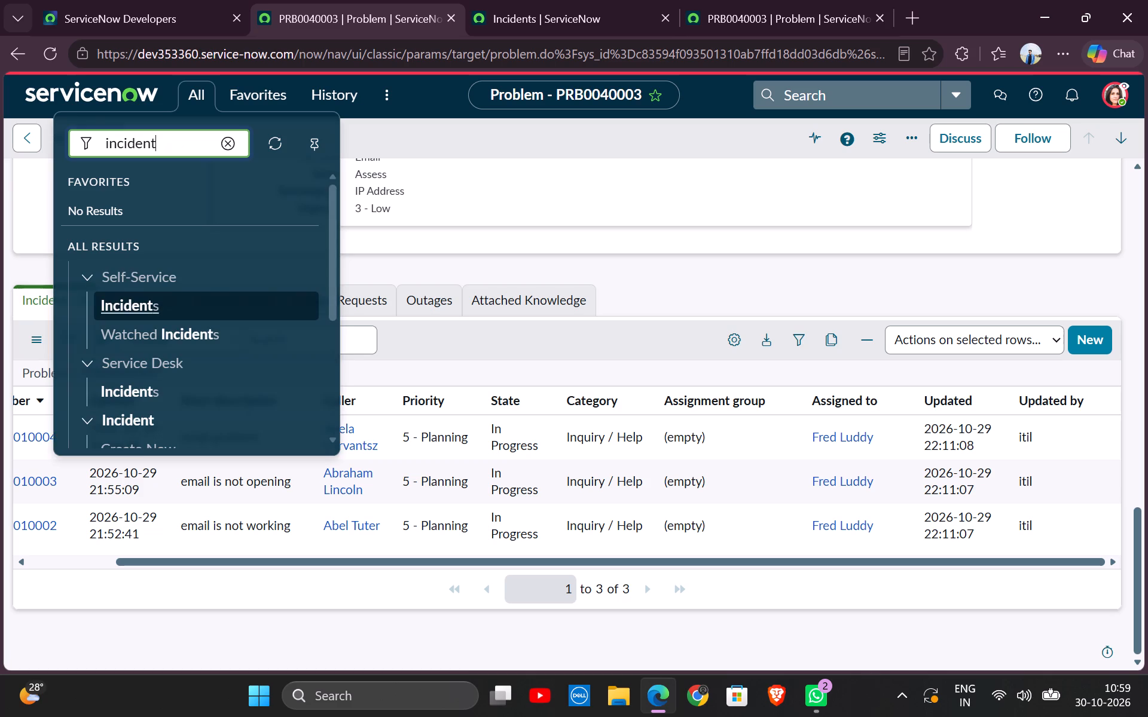
# Open the list of all incidents from the Incident application.
pyautogui.scroll(-2, 180, 305)
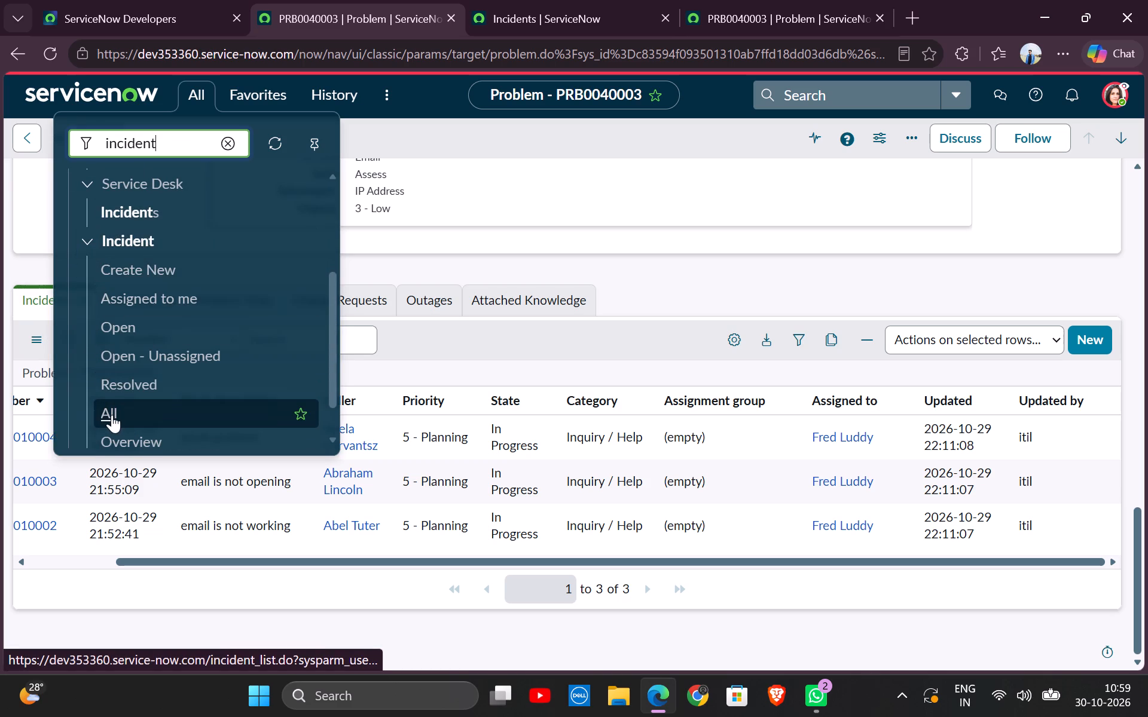
pyautogui.click(112, 415)
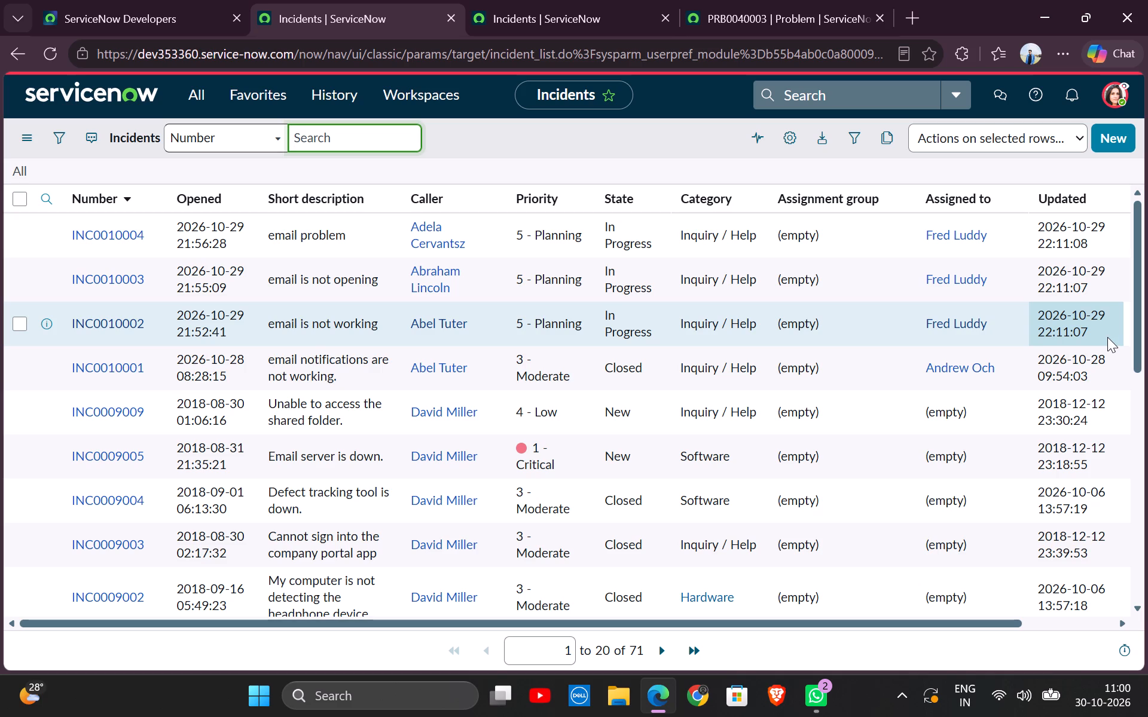
# Check the Updated by column in the incident list and open incident INC0010002.
pyautogui.click(1121, 618)
pyautogui.click(1121, 618)
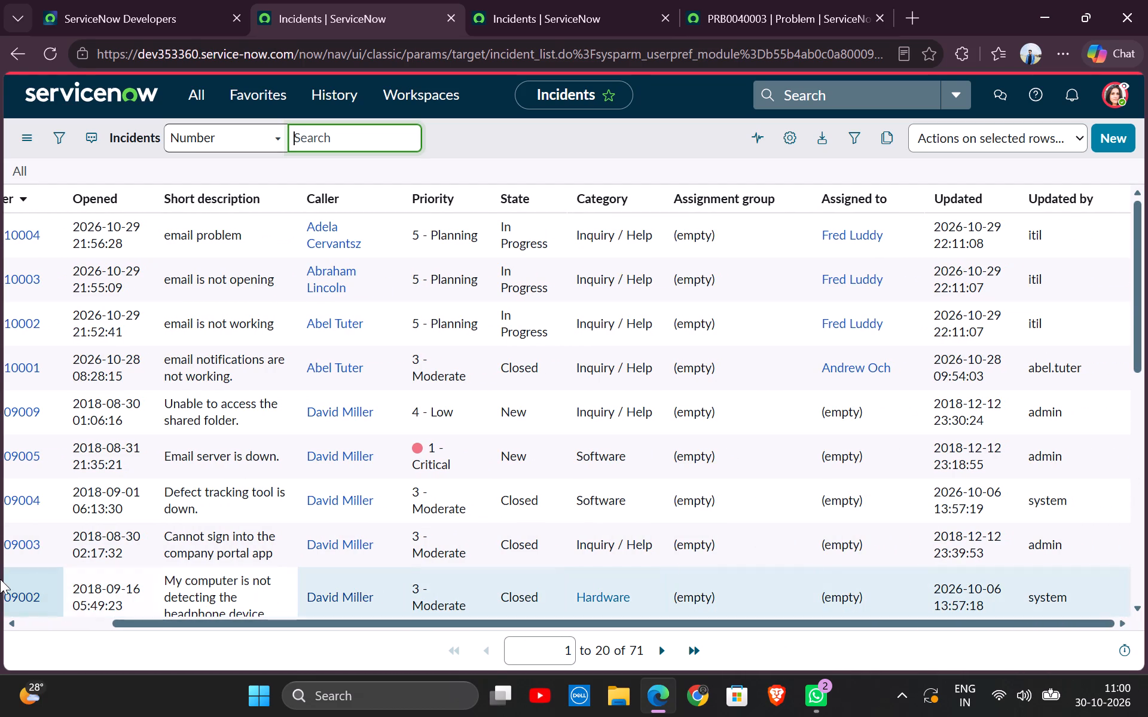
pyautogui.doubleClick(5, 624)
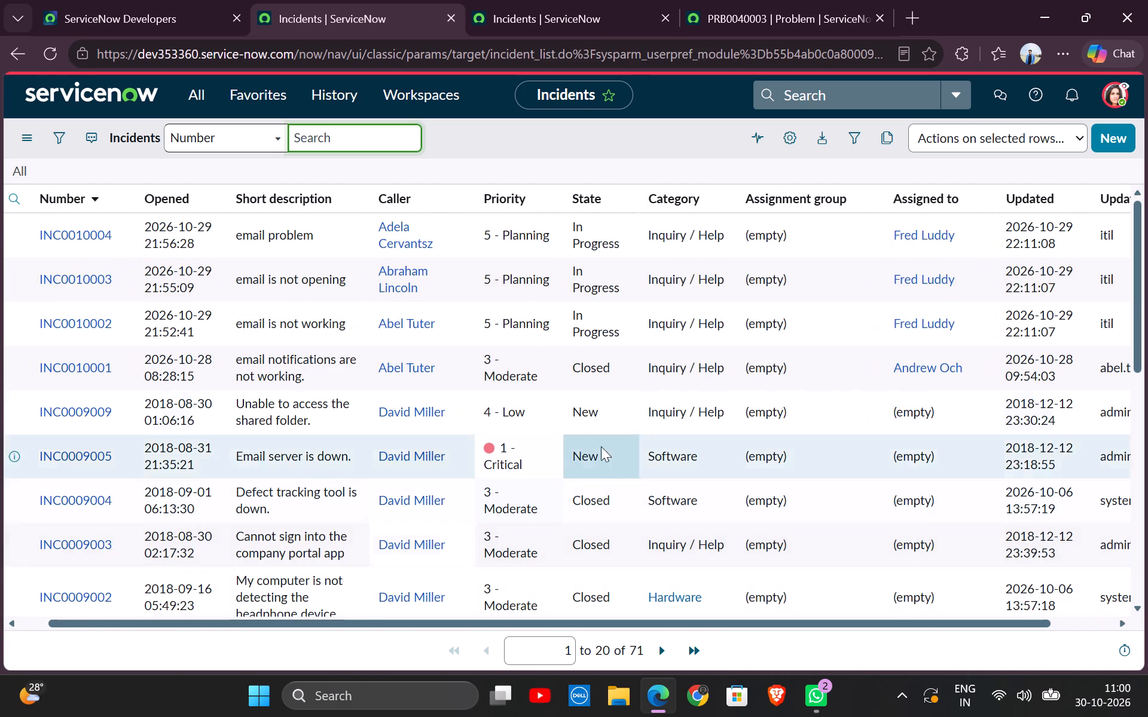
pyautogui.click(77, 325)
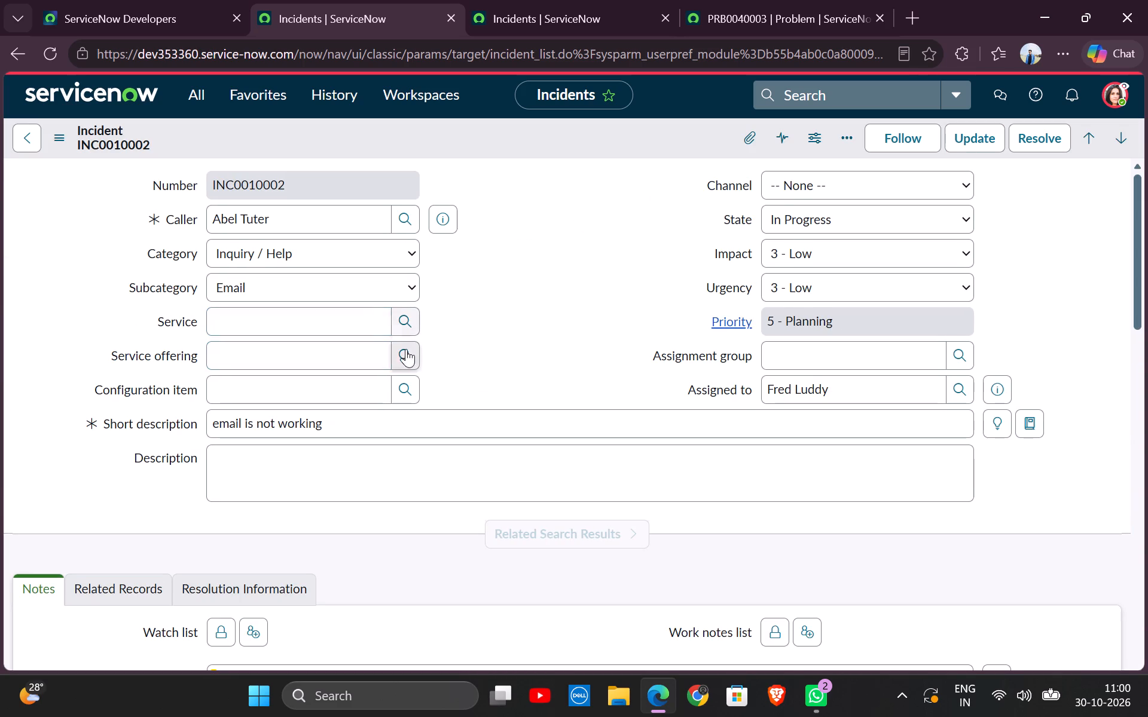
# Examine the incident's activity history, its Related Records including the Problem field, and its main fields.
pyautogui.scroll(-8, 393, 361)
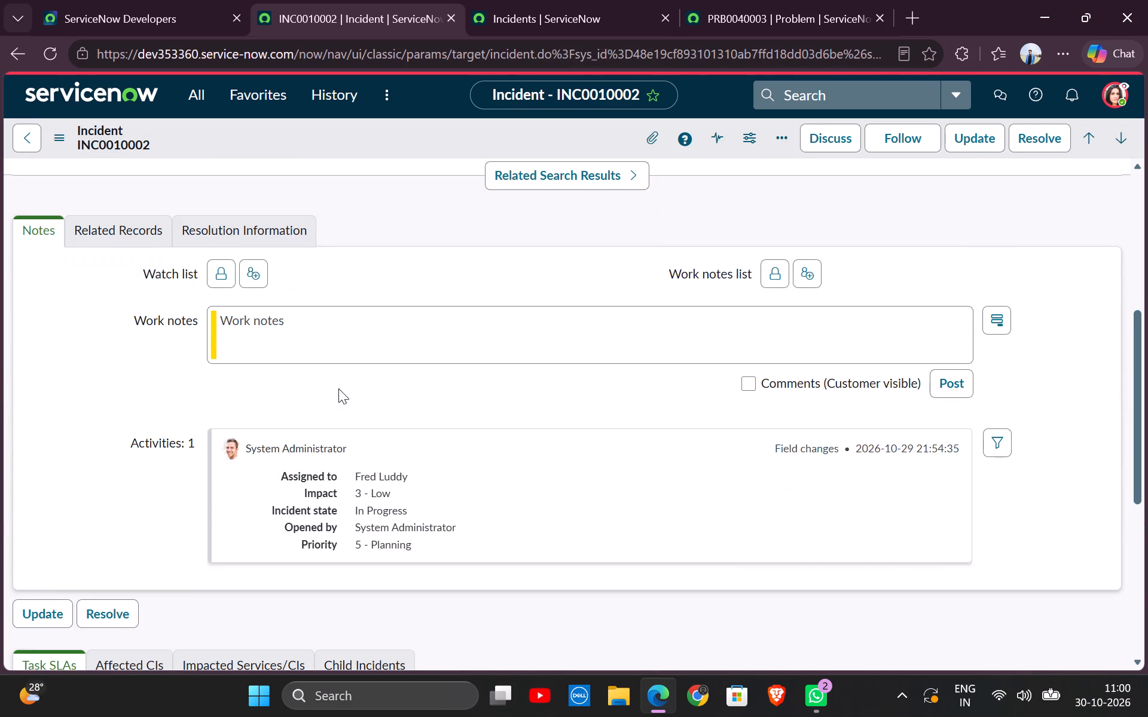
pyautogui.click(131, 238)
pyautogui.scroll(-1, 383, 409)
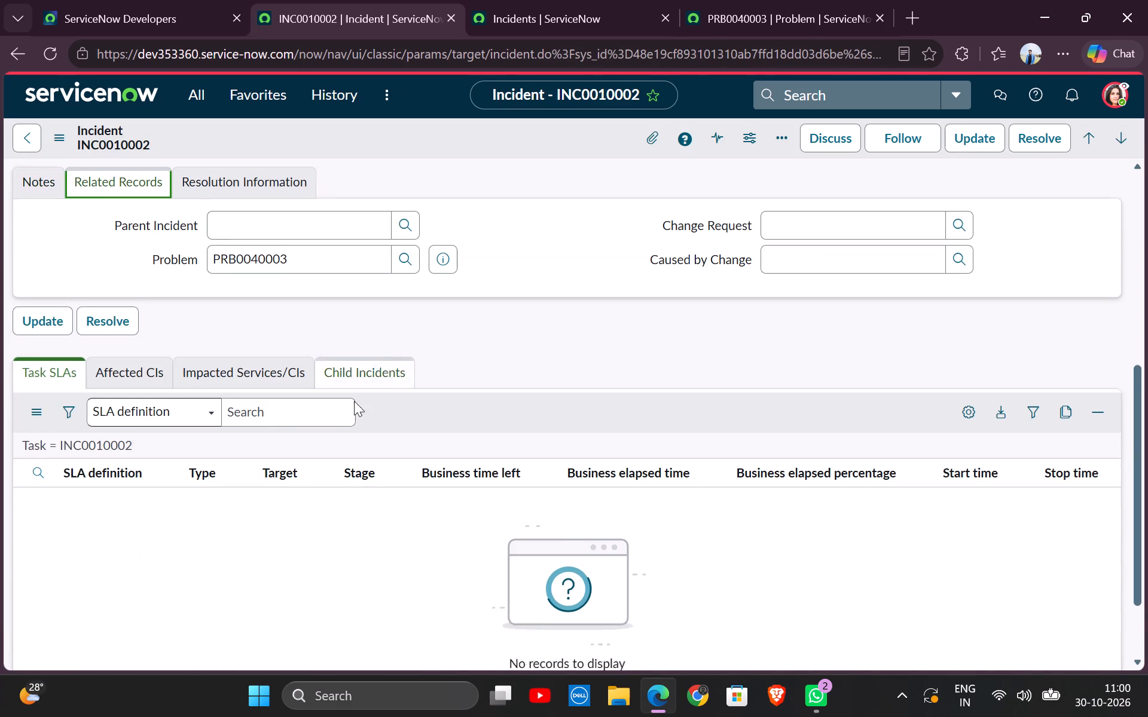
pyautogui.scroll(4, 353, 398)
pyautogui.scroll(-1, 364, 388)
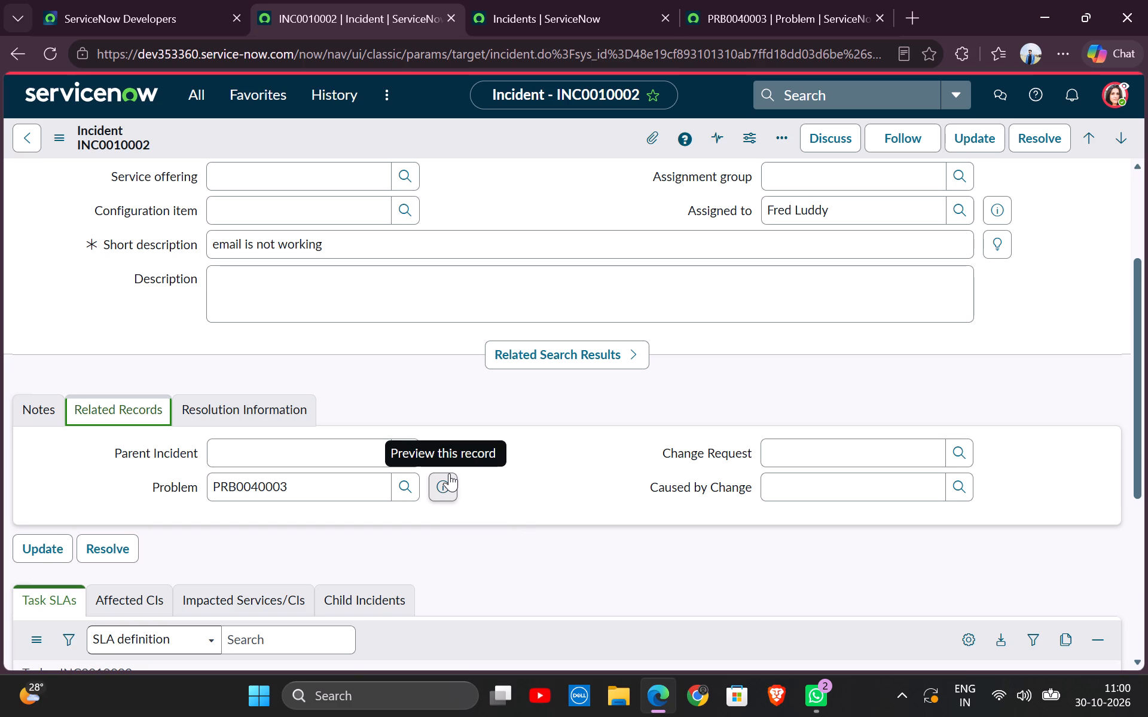
pyautogui.scroll(-3, 464, 467)
pyautogui.scroll(3, 463, 466)
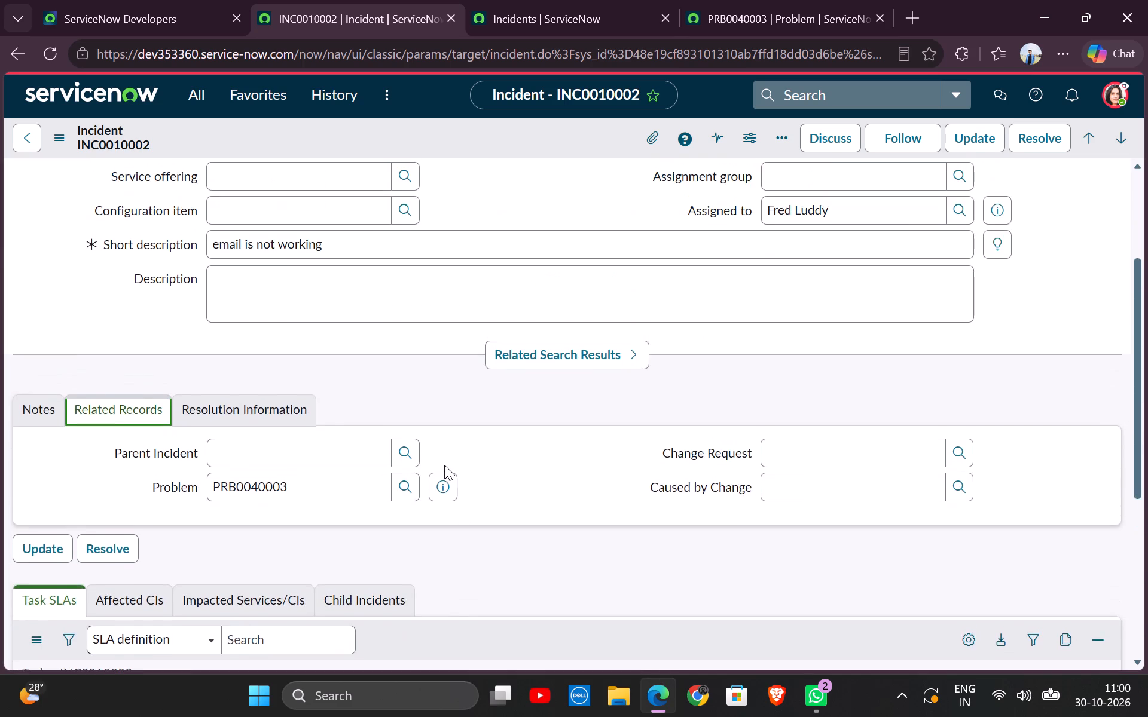
pyautogui.scroll(2, 444, 465)
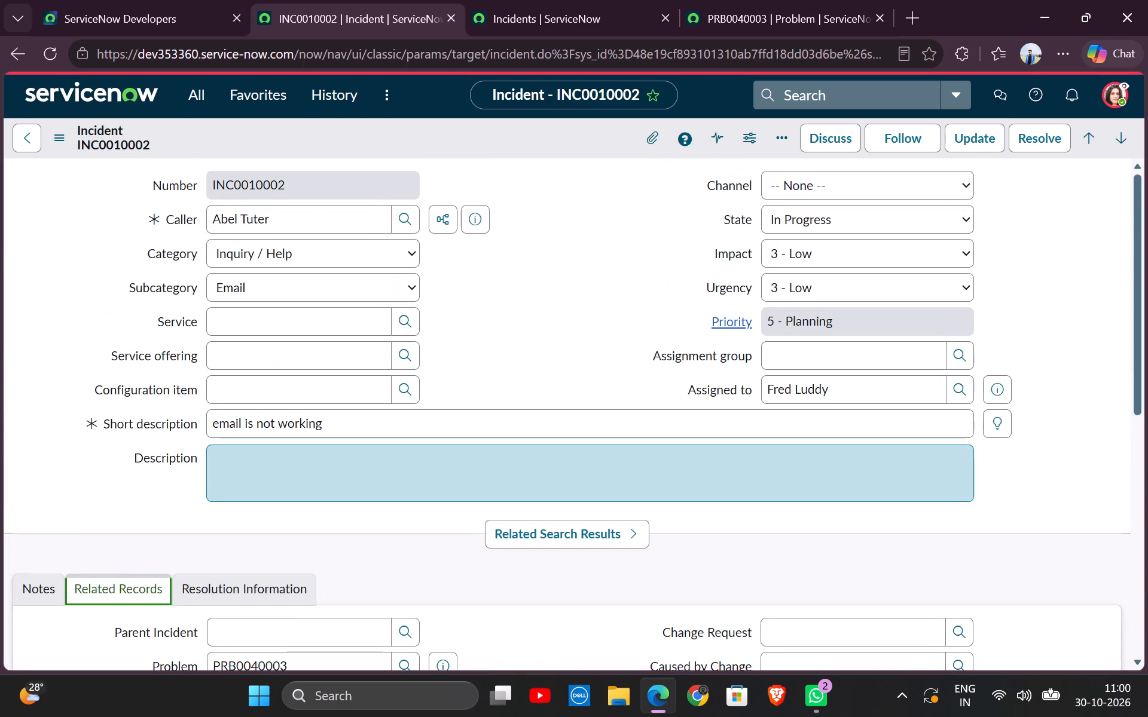
pyautogui.scroll(3, 467, 450)
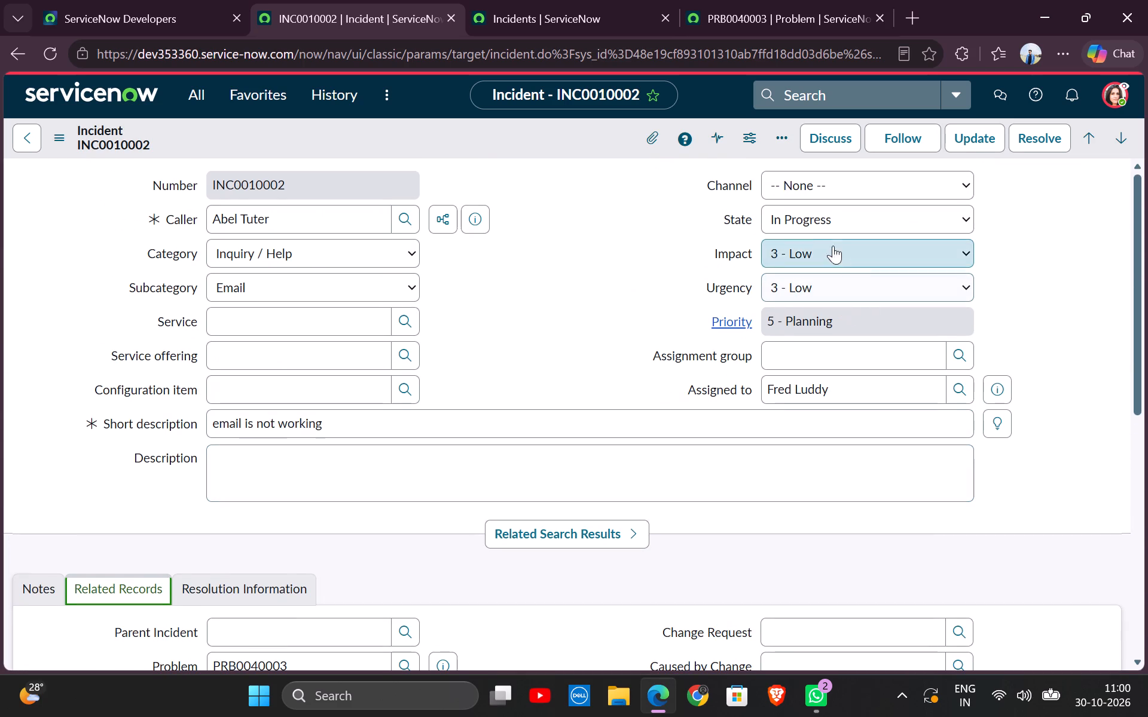
# Set the state of incident INC0010002 to Resolved and try to update the record.
pyautogui.click(805, 220)
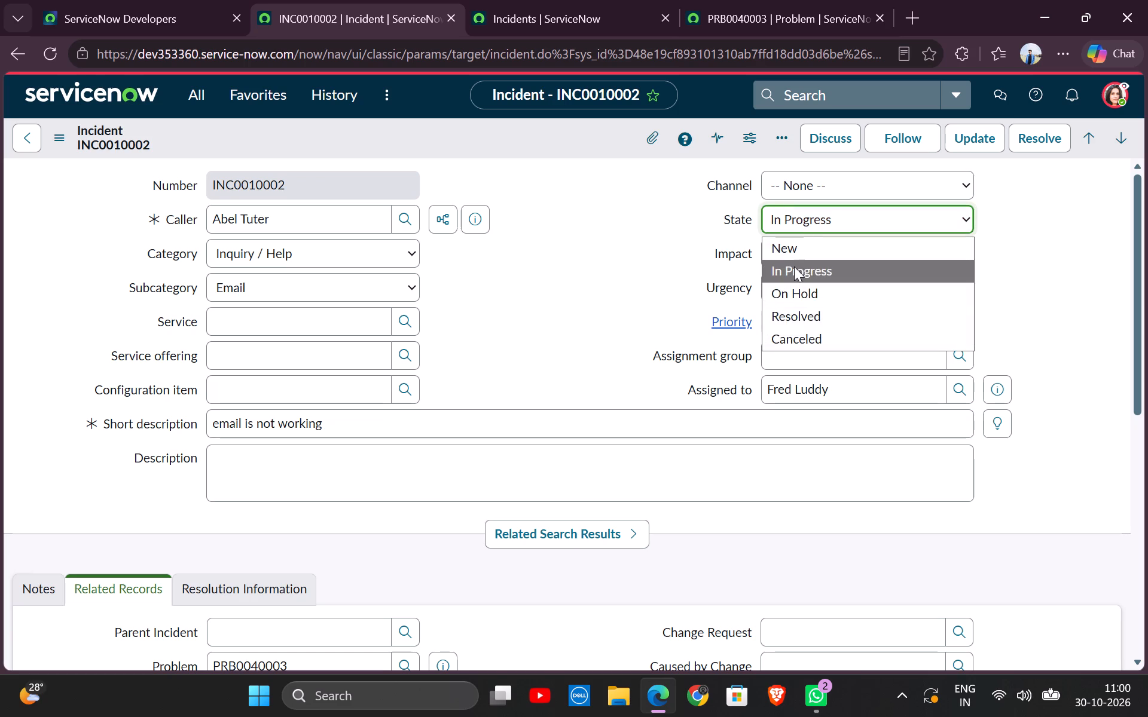
pyautogui.click(802, 314)
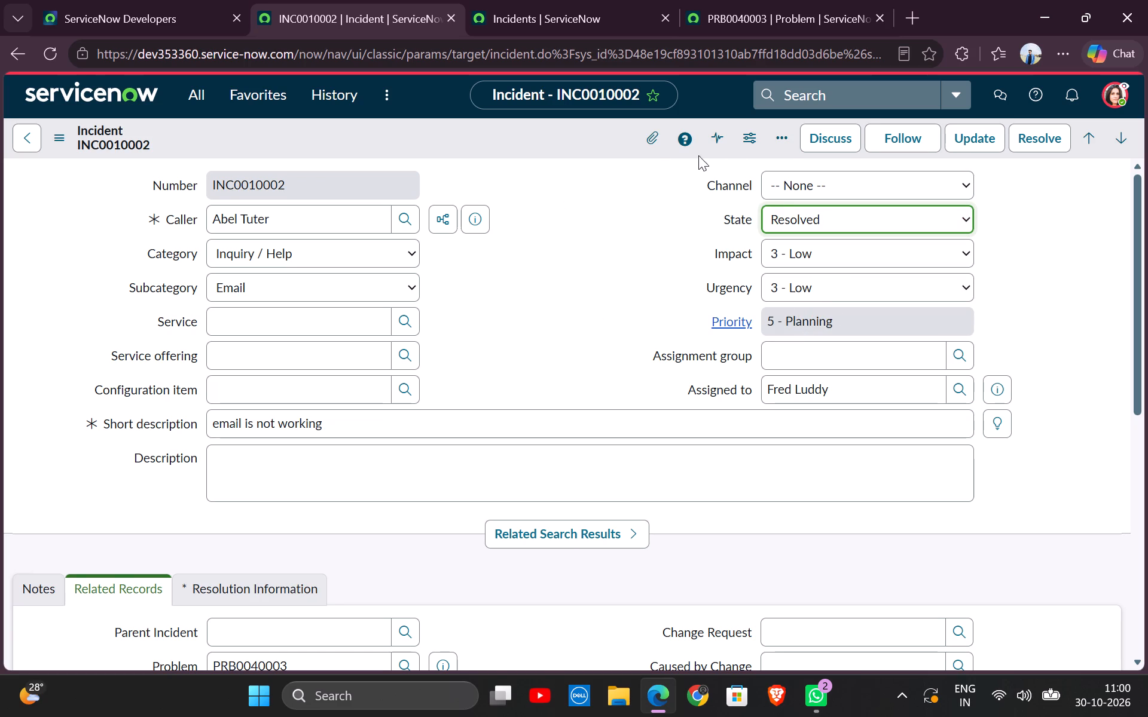
pyautogui.click(972, 135)
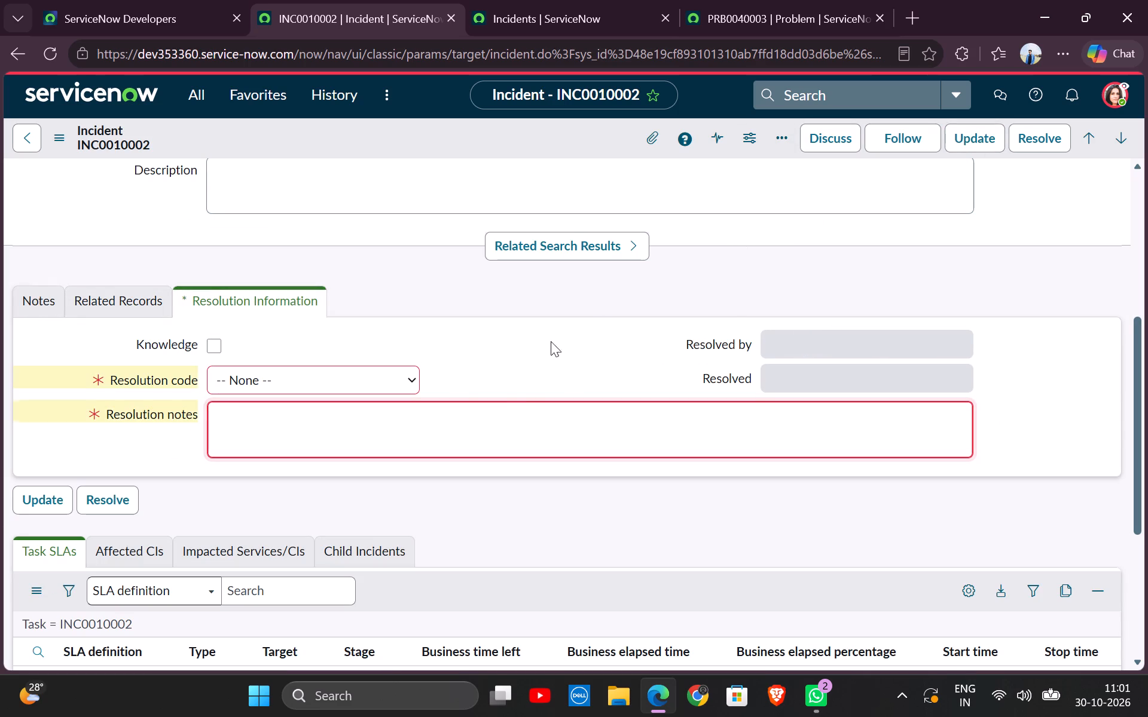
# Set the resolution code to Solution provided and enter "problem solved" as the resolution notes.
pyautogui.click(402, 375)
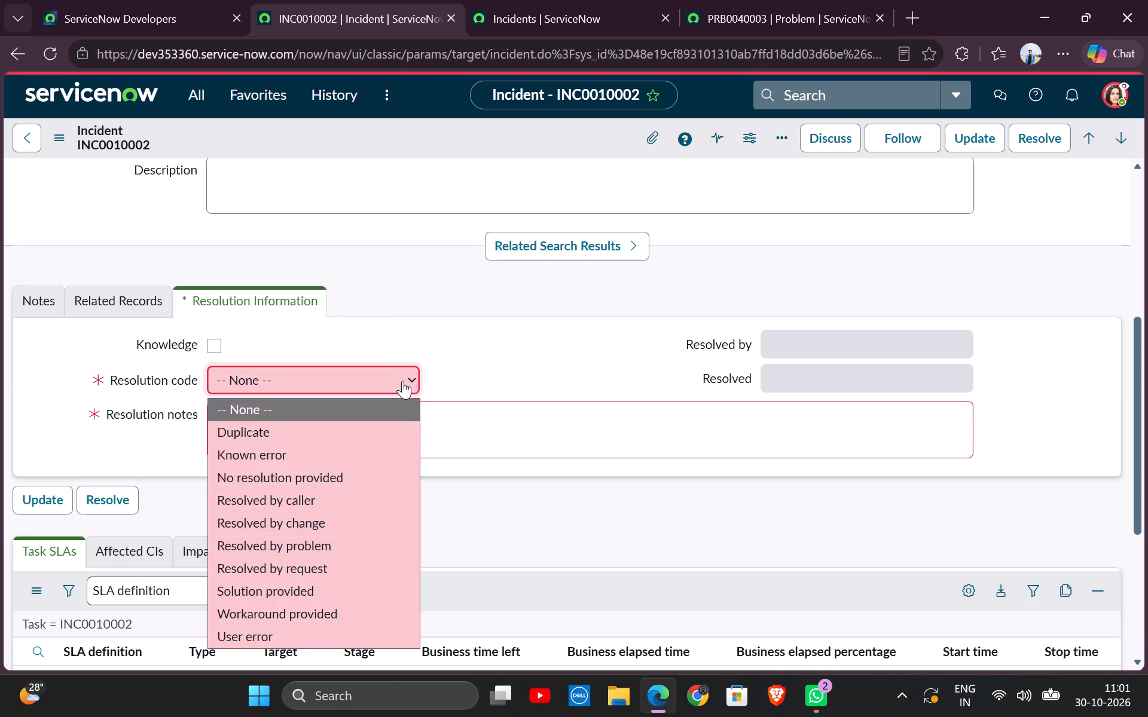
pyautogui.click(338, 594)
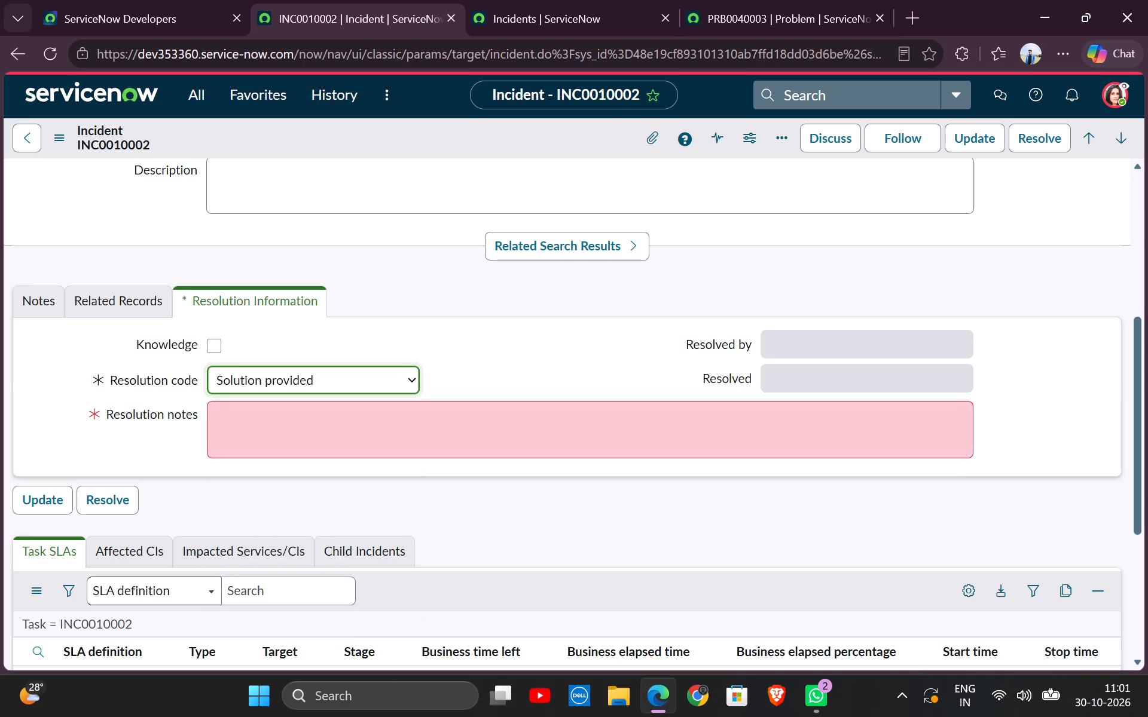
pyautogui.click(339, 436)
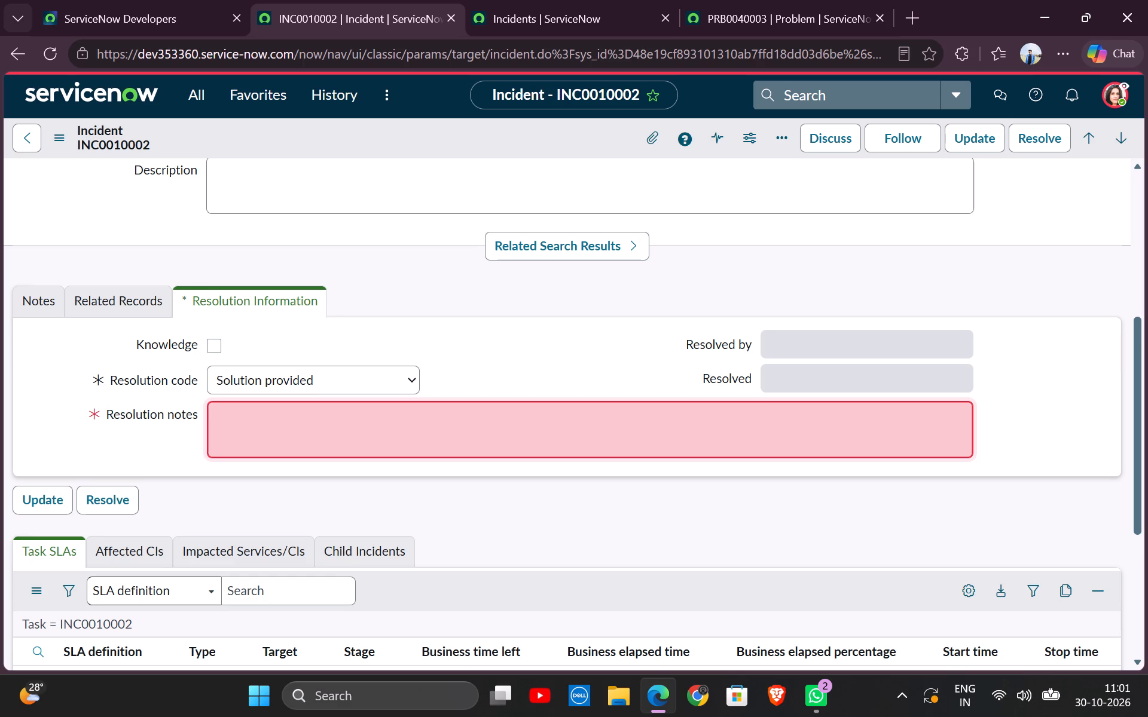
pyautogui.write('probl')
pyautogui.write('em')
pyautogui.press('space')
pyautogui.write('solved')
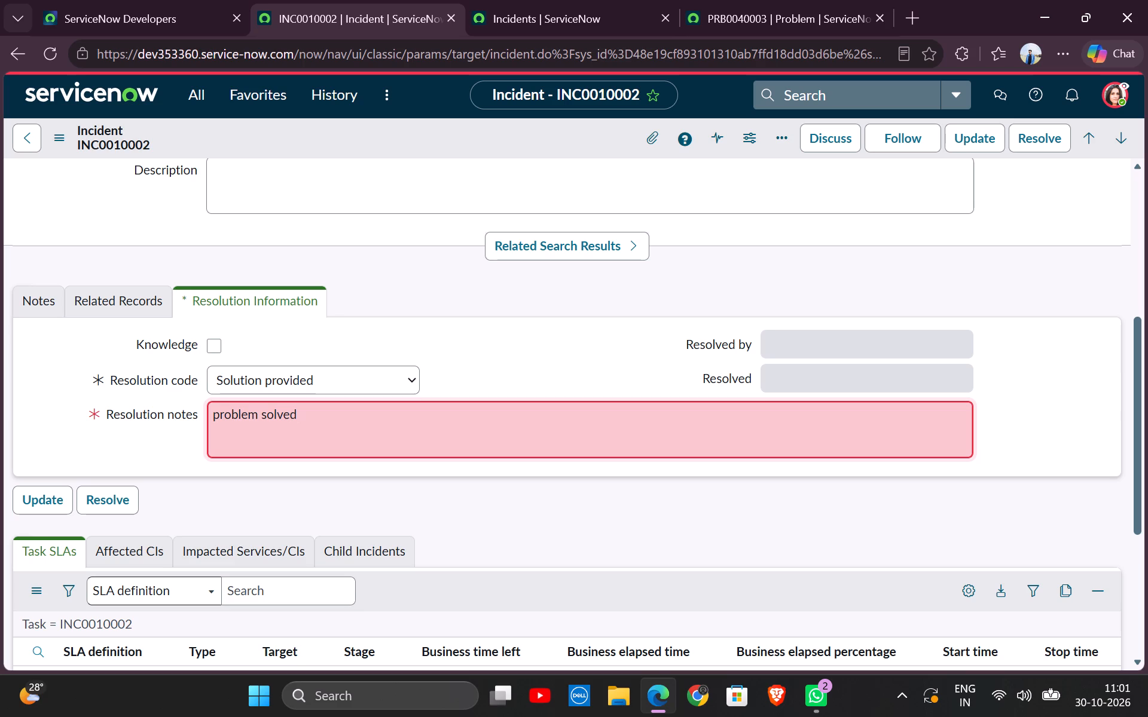
# Change the incident's resolution code to Resolved by problem.
pyautogui.click(381, 372)
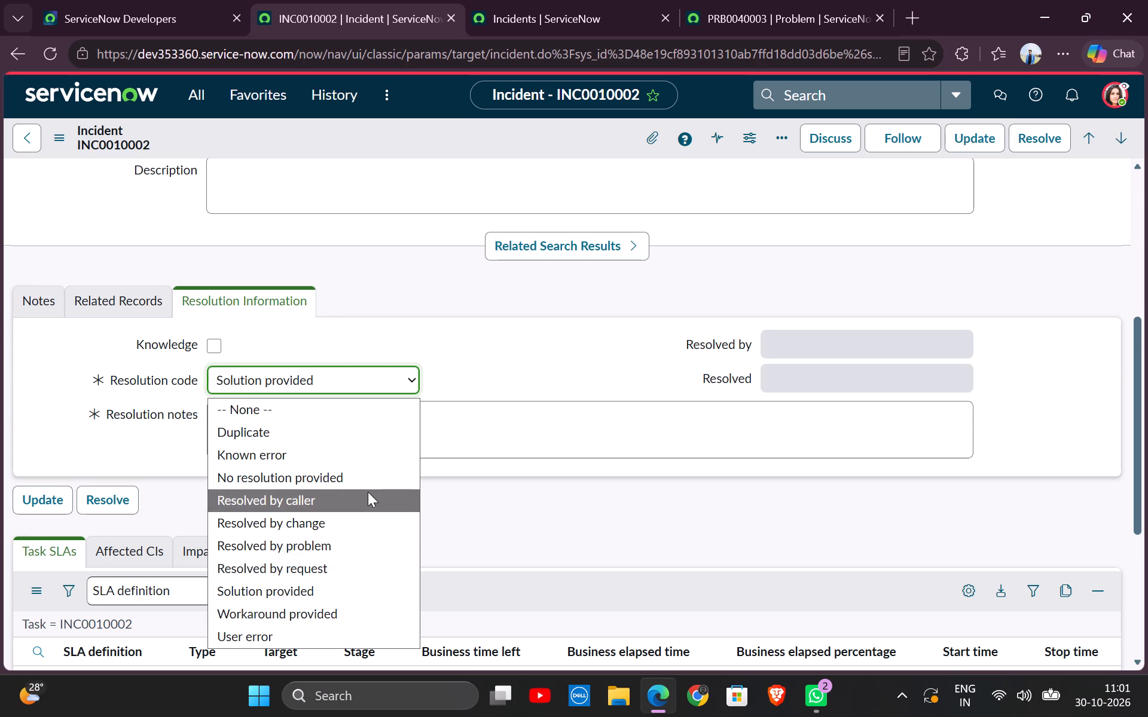
pyautogui.click(355, 540)
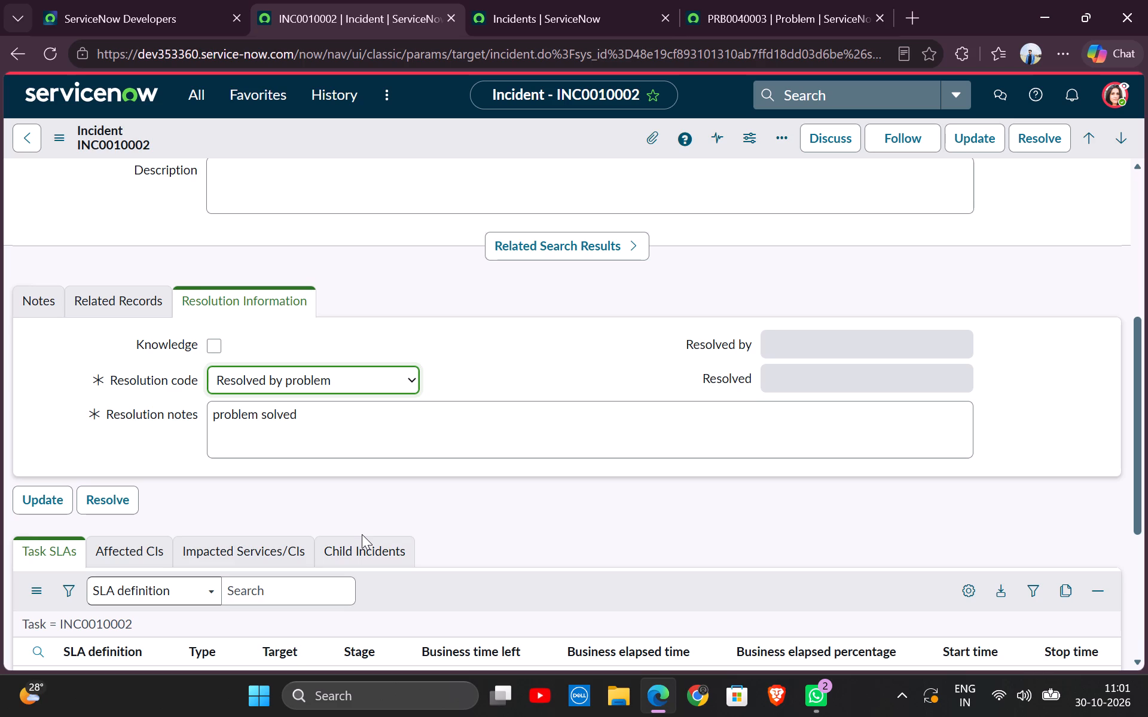
pyautogui.scroll(3, 334, 461)
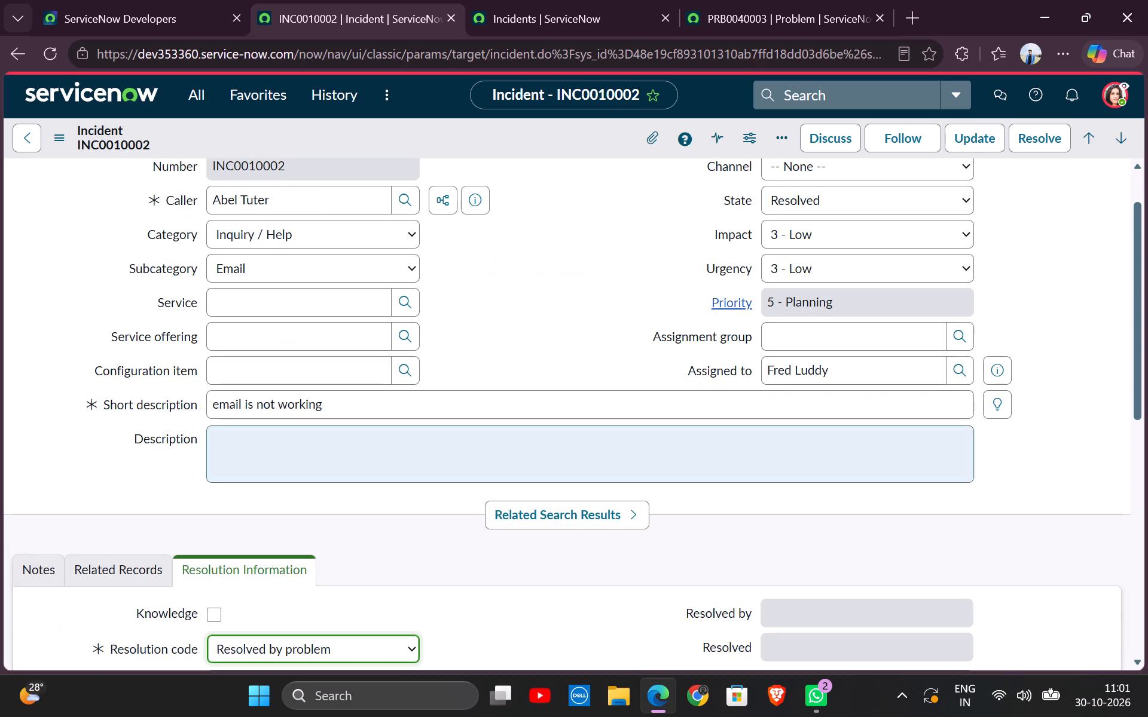
pyautogui.scroll(-4, 331, 465)
pyautogui.scroll(3, 326, 472)
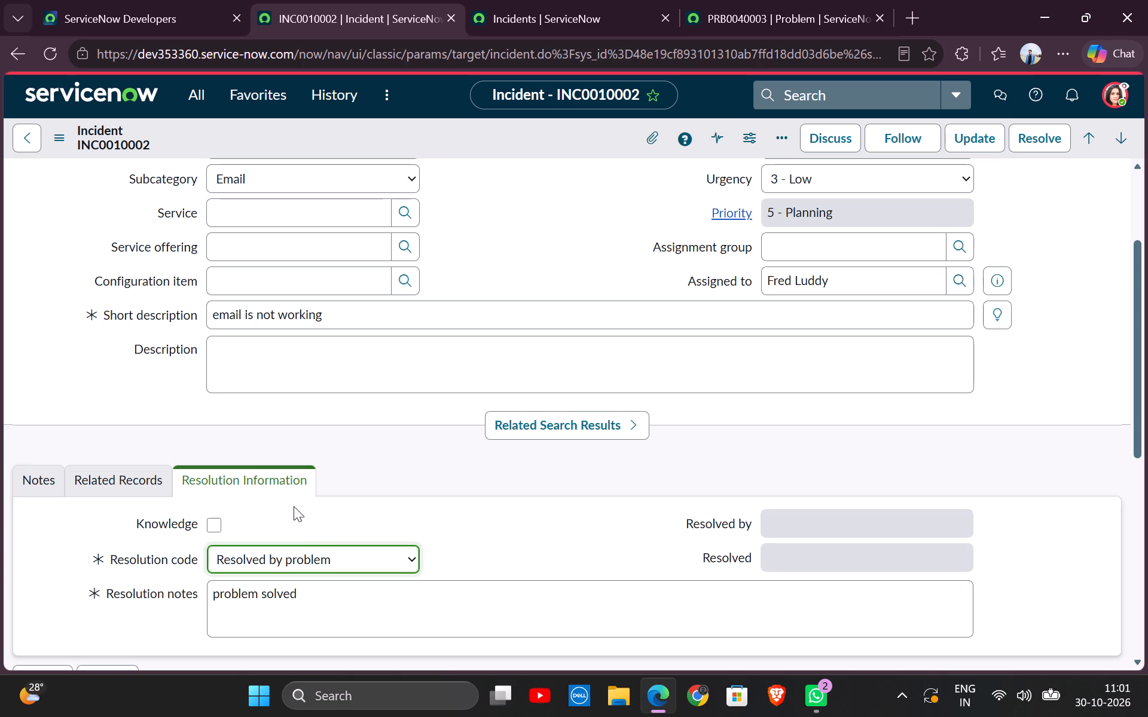
# Copy the problem number PRB0040003 from Related Records and replace the resolution notes with it.
pyautogui.click(138, 478)
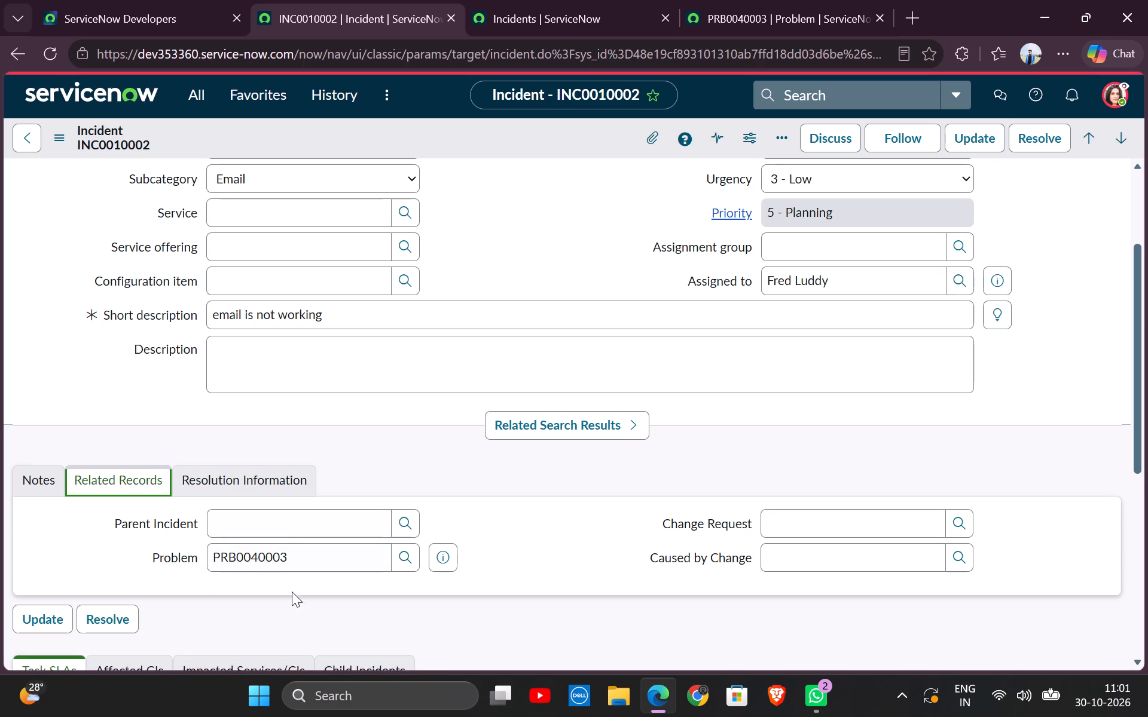
pyautogui.moveTo(295, 556); pyautogui.dragTo(179, 546)
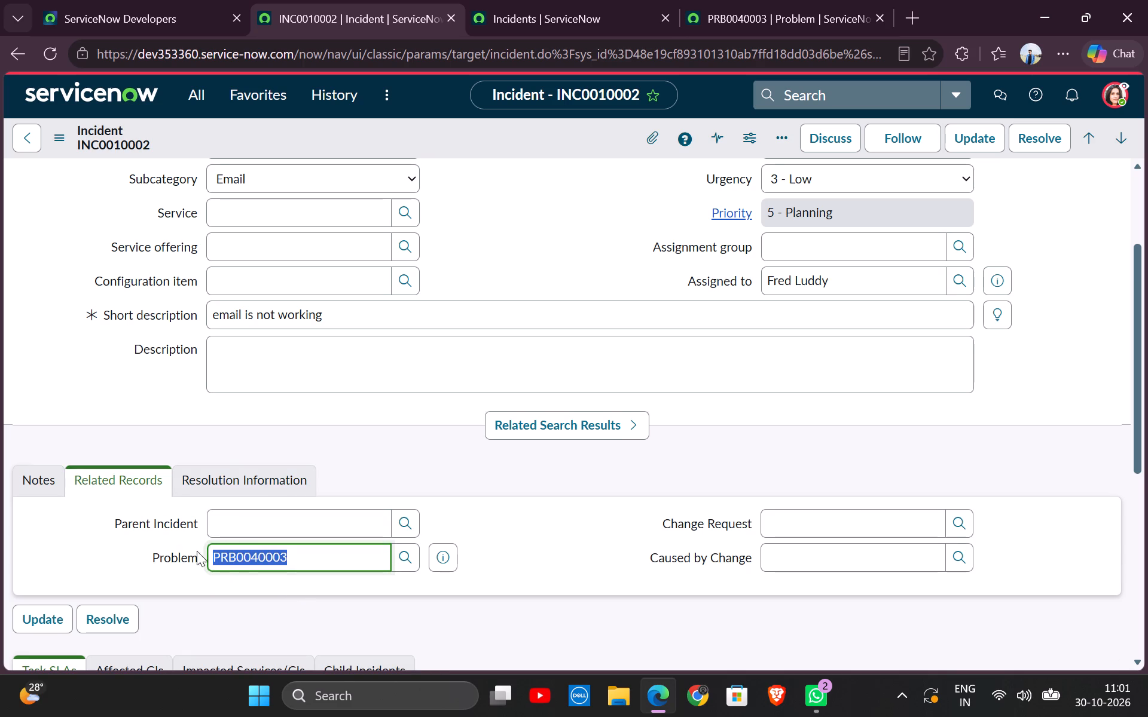
pyautogui.hotkey('ctrl', 'c')
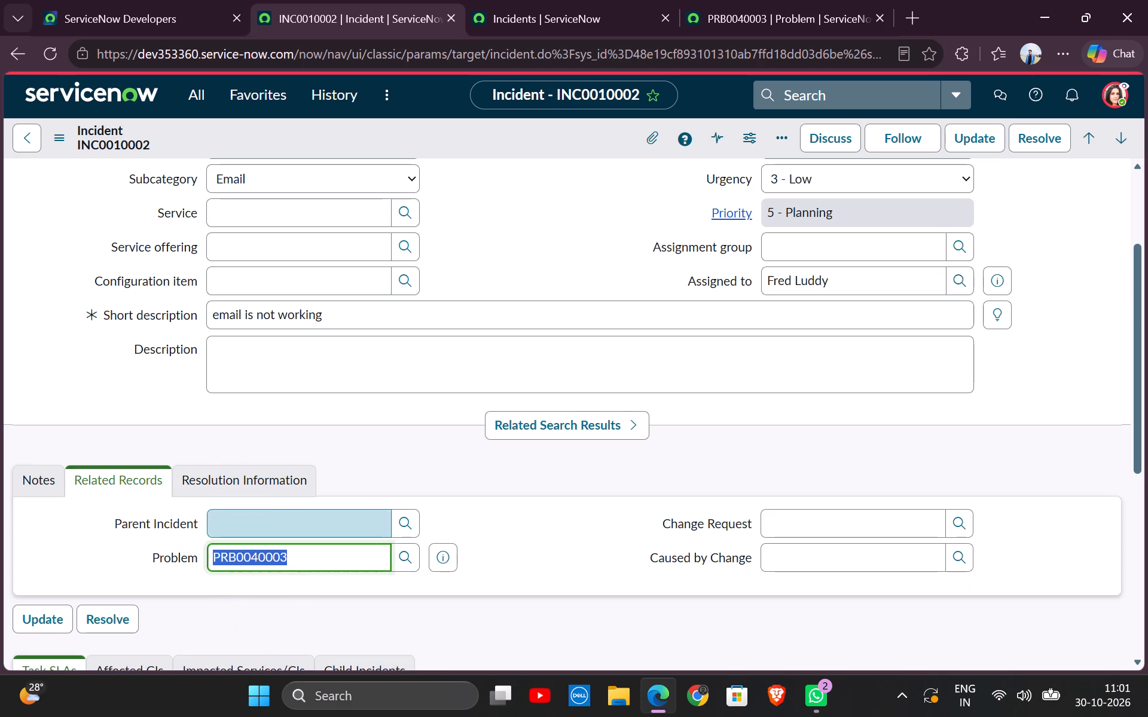
pyautogui.click(268, 489)
pyautogui.click(332, 596)
pyautogui.moveTo(322, 592); pyautogui.dragTo(209, 581)
pyautogui.hotkey('ctrl', 'v')
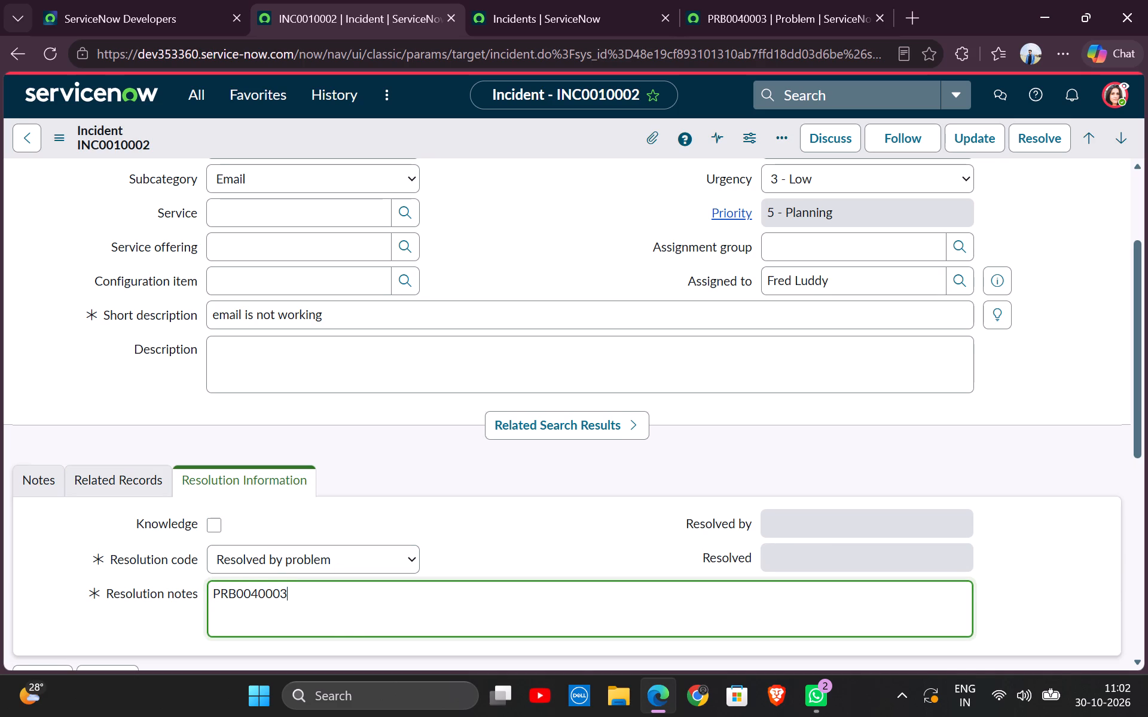
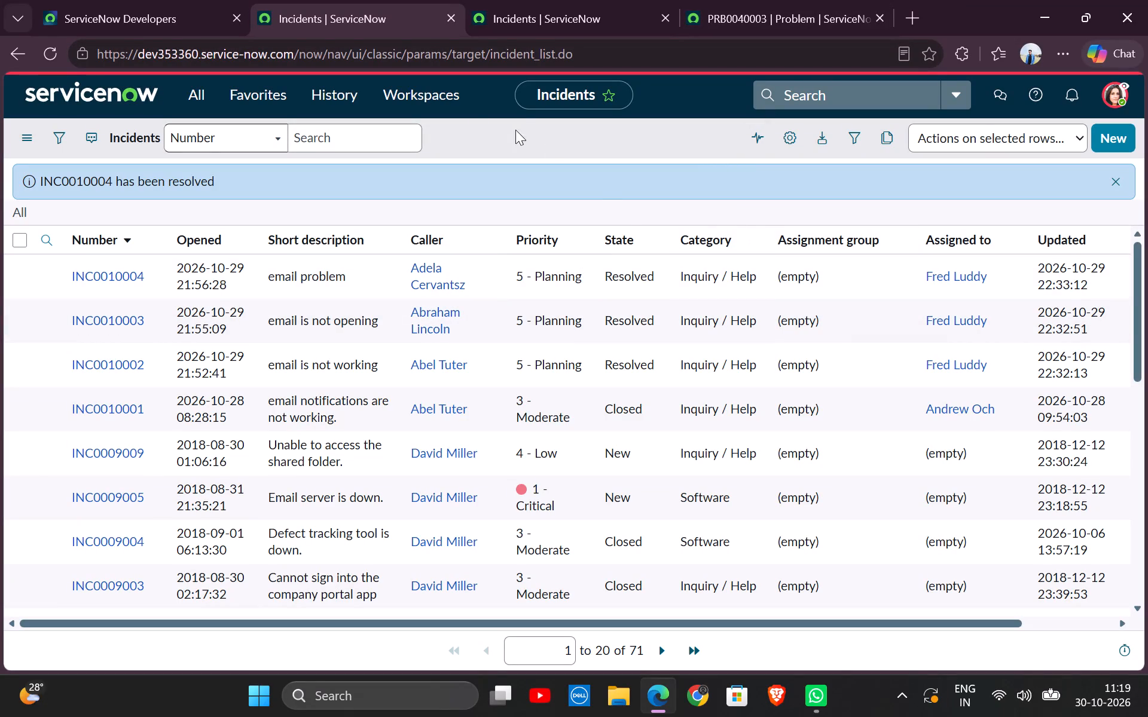
# Close both Incidents browser tabs, keeping the problem PRB0040003 and ServiceNow Developers tabs open.
pyautogui.click(453, 14)
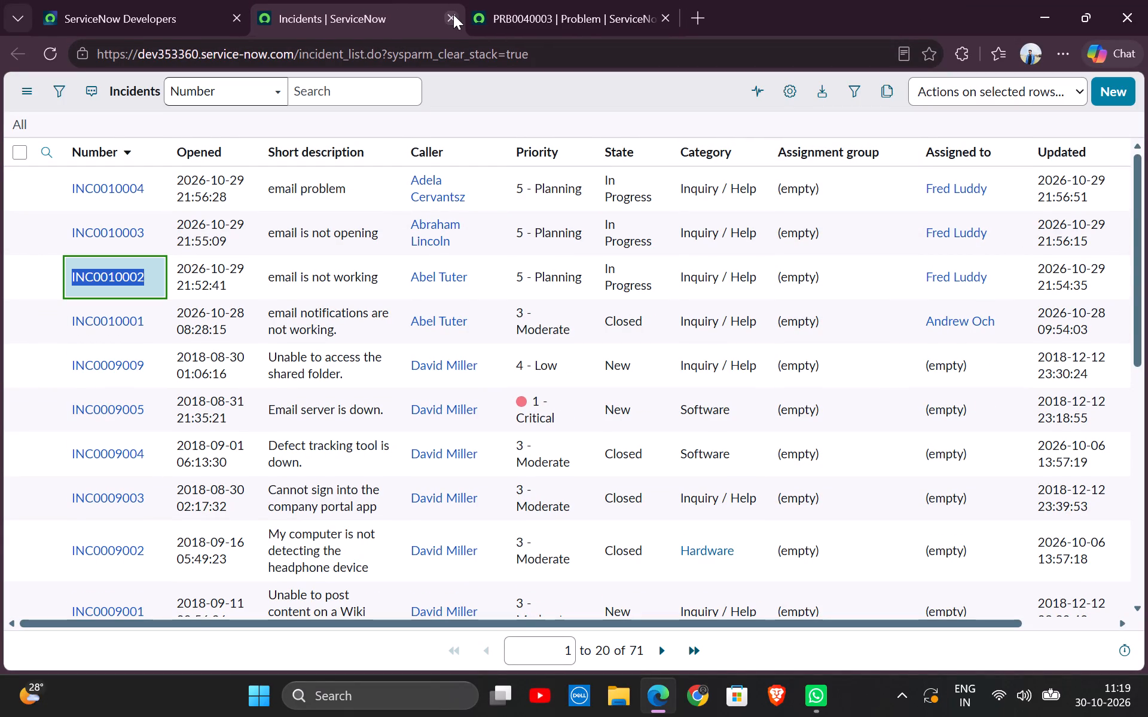
pyautogui.click(328, 0)
pyautogui.click(451, 21)
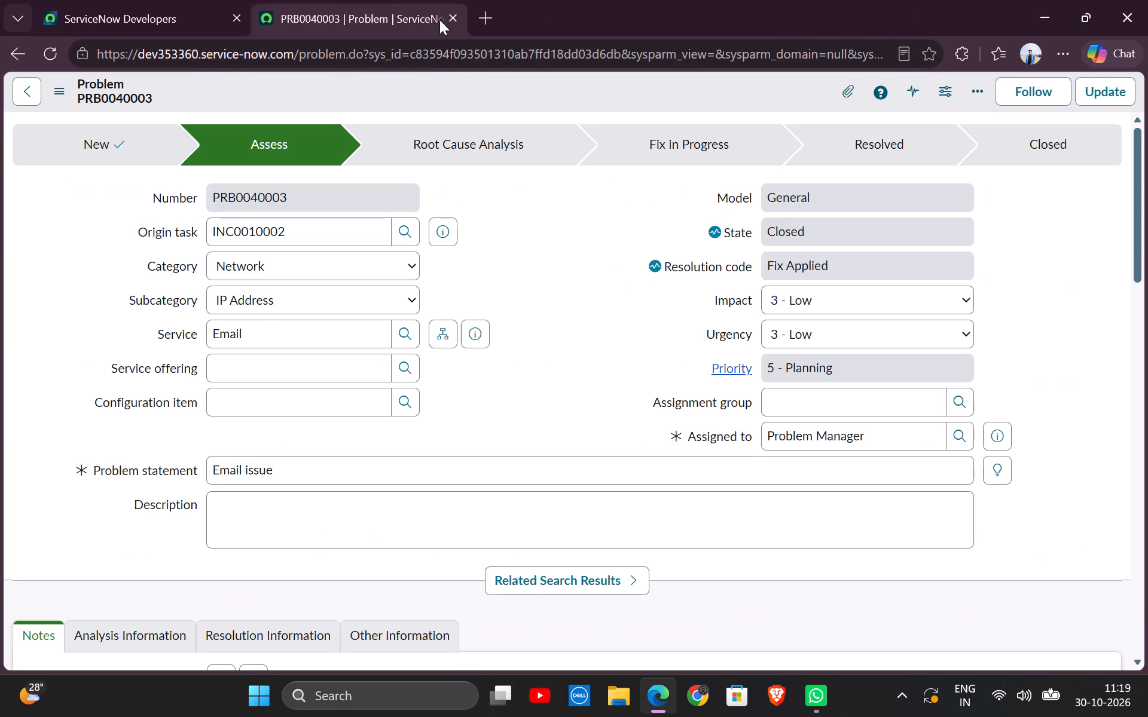
# Go back from problem PRB0040003 through the visited records to the first incident list and close that browser tab.
pyautogui.click(26, 88)
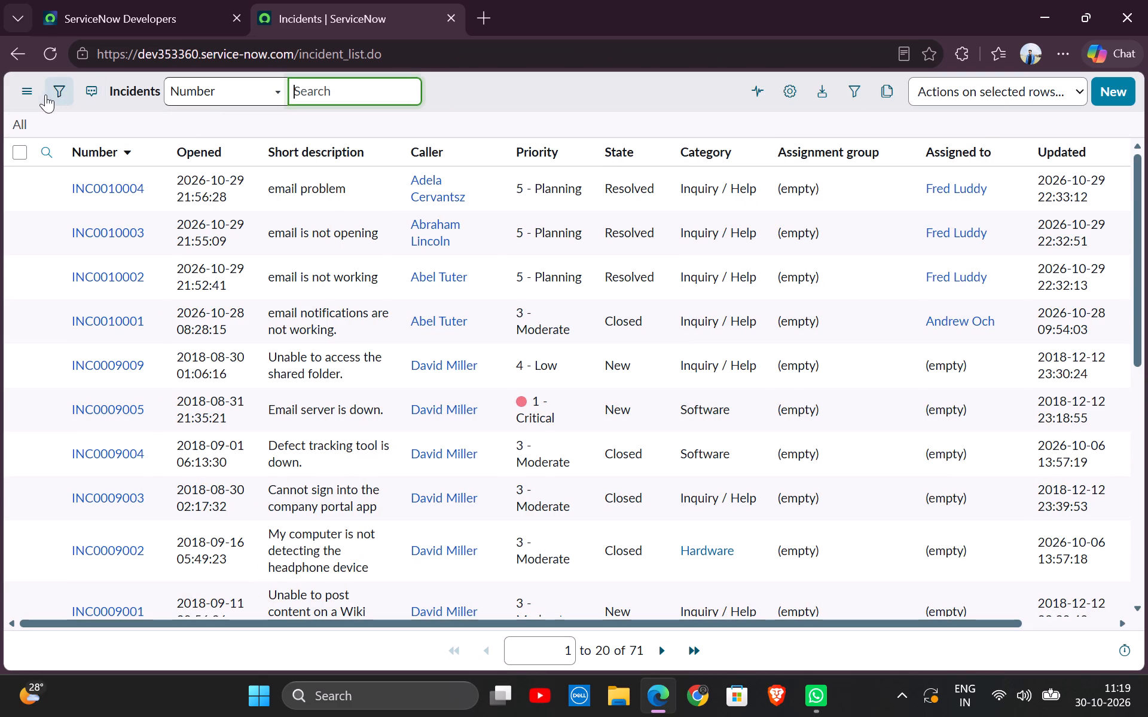
pyautogui.click(15, 63)
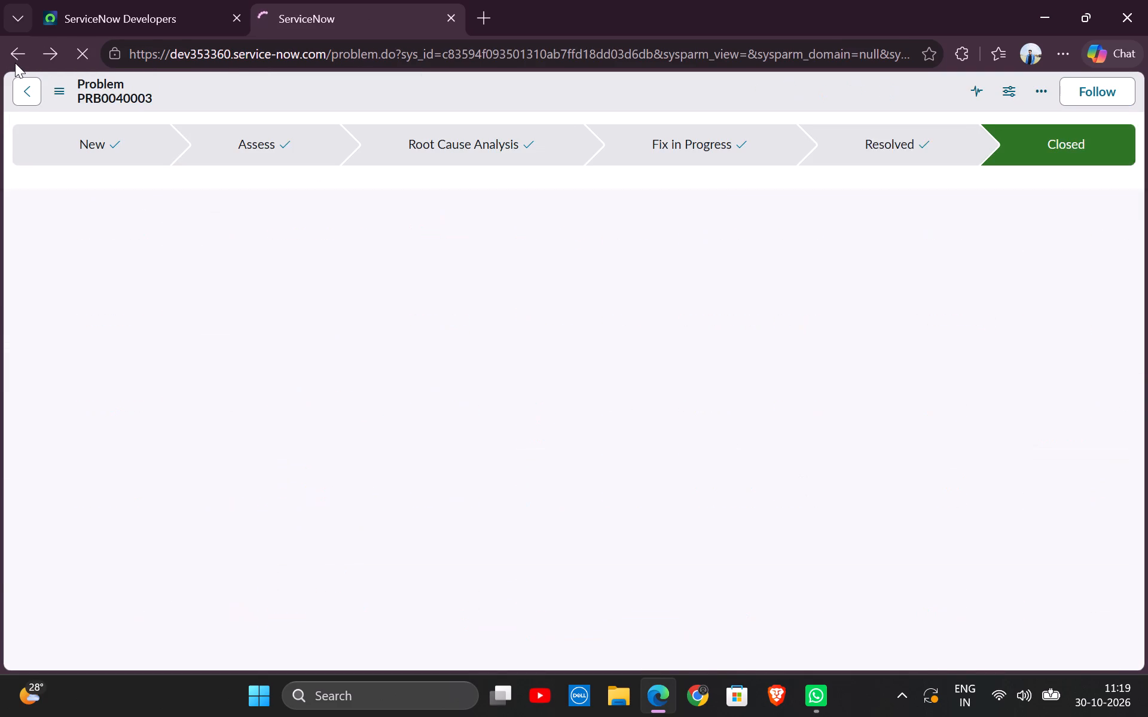
pyautogui.click(20, 60)
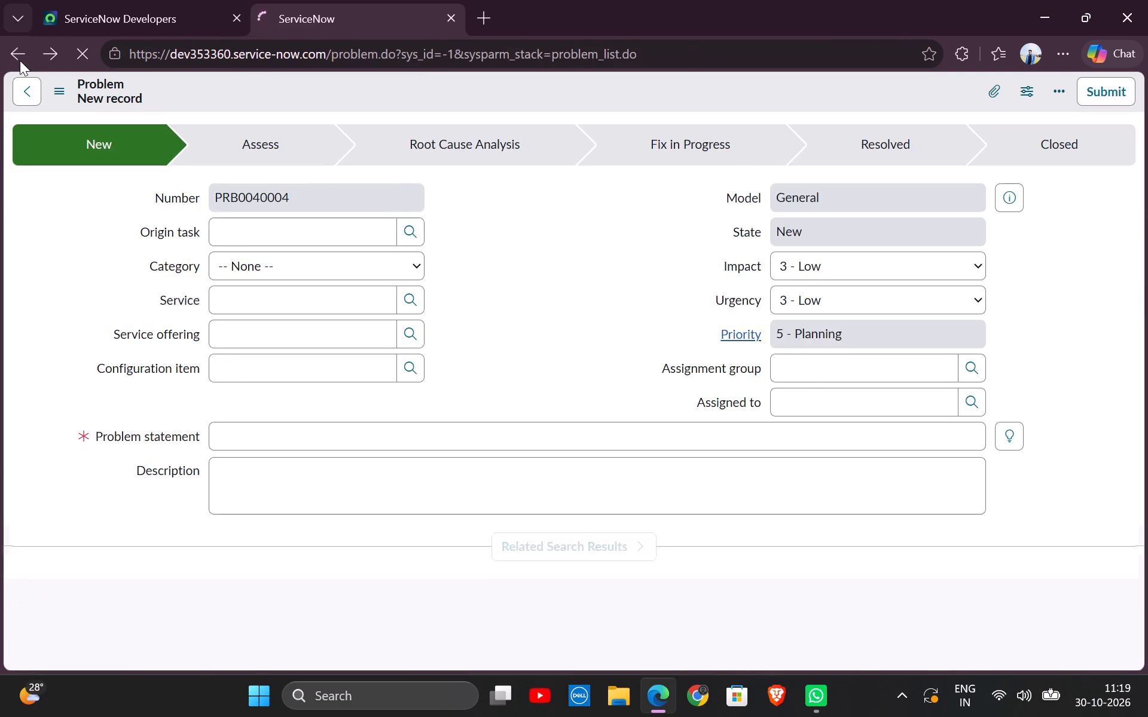
pyautogui.click(20, 60)
pyautogui.click(20, 60)
pyautogui.doubleClick(20, 60)
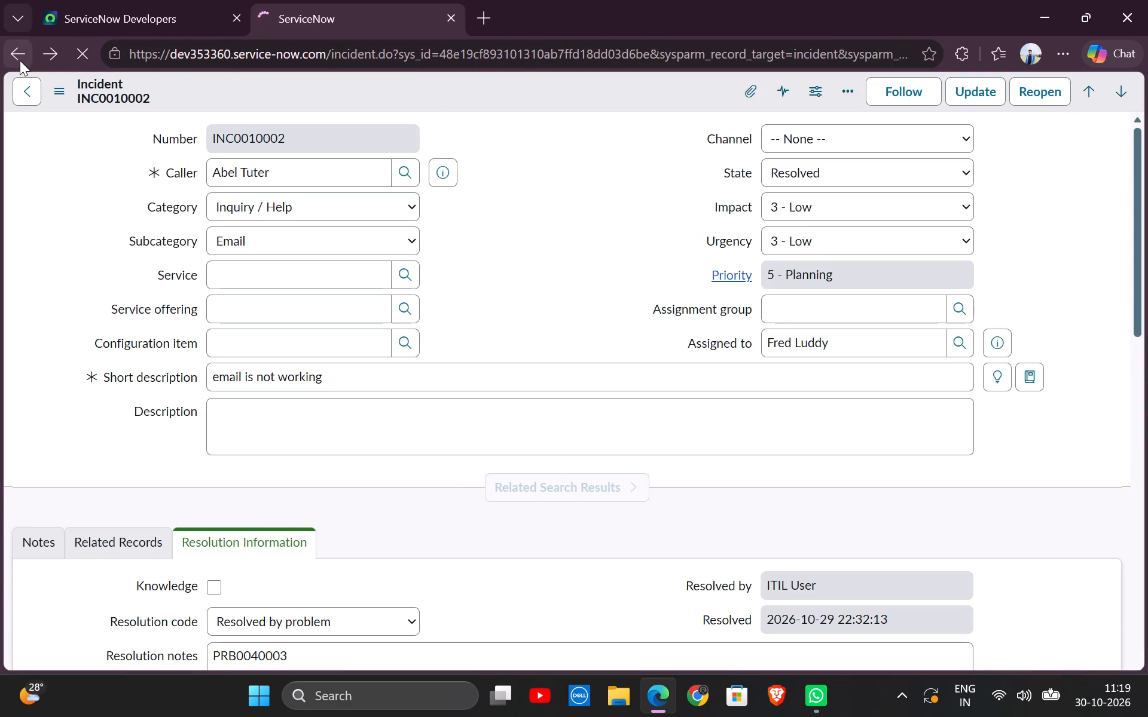
pyautogui.doubleClick(20, 60)
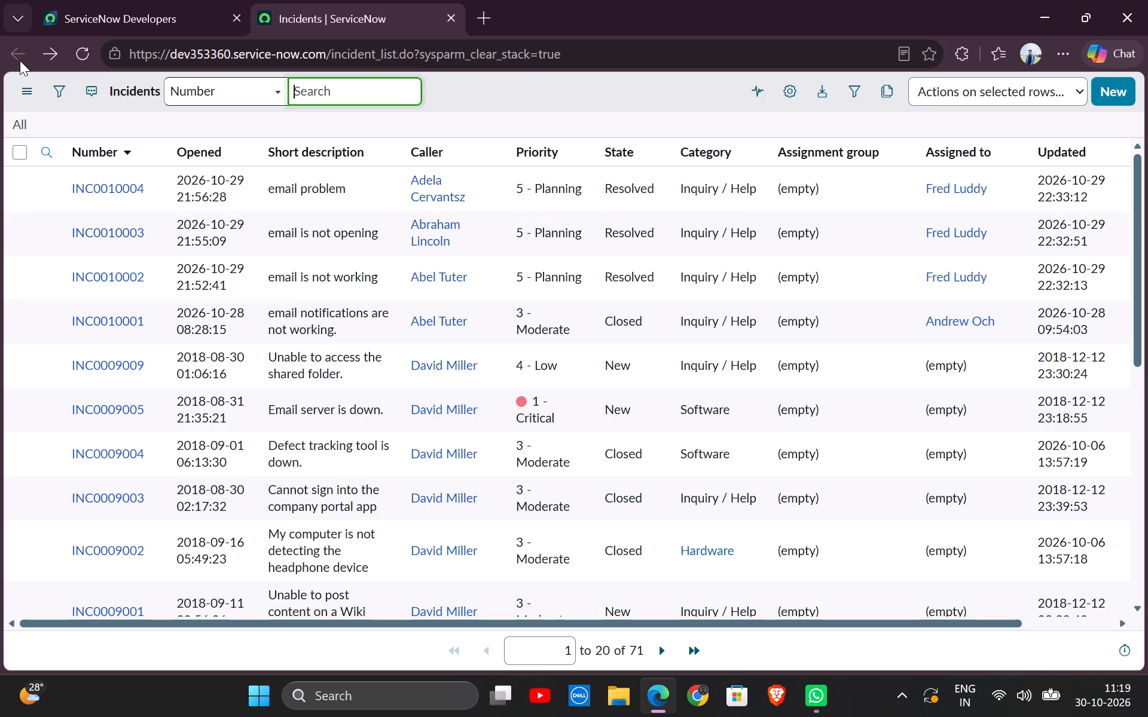
pyautogui.click(445, 18)
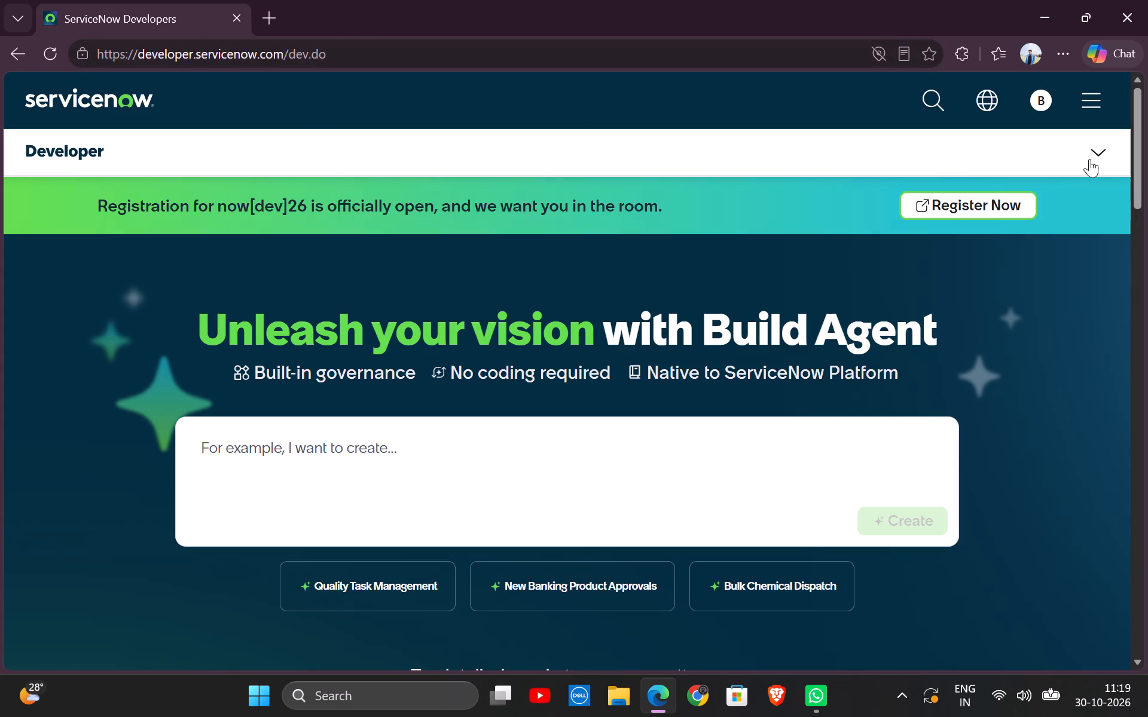
# Launch the developer instance again from the ServiceNow Developers site using Start building.
pyautogui.click(1091, 155)
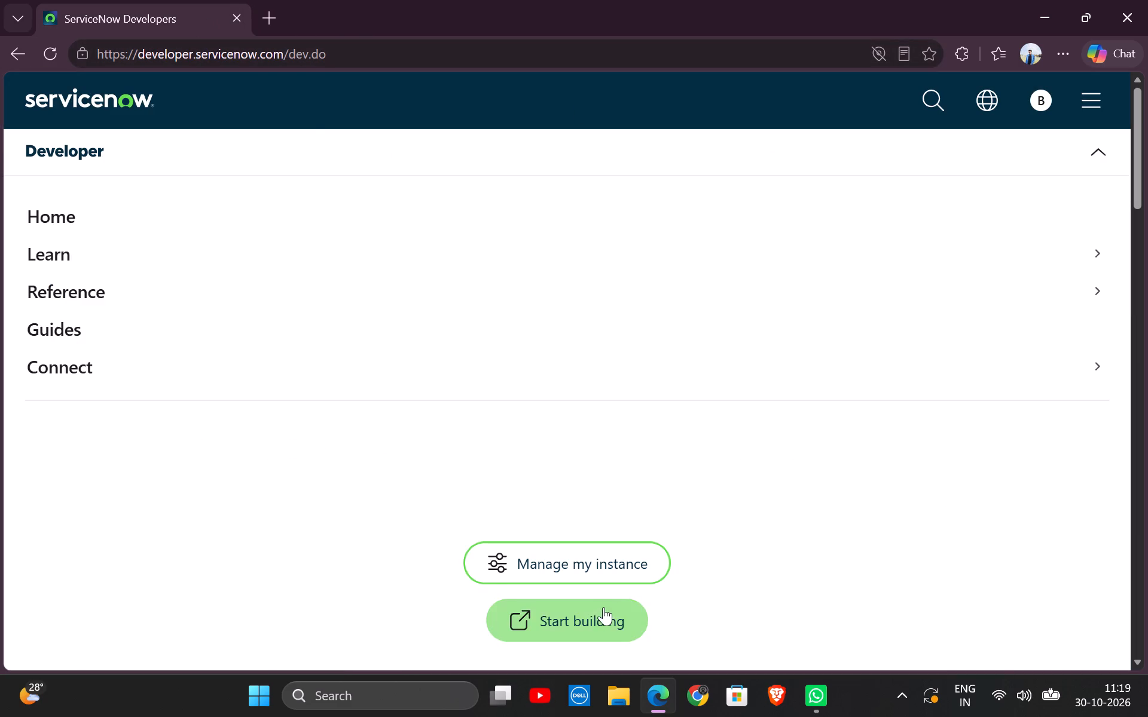
pyautogui.click(603, 607)
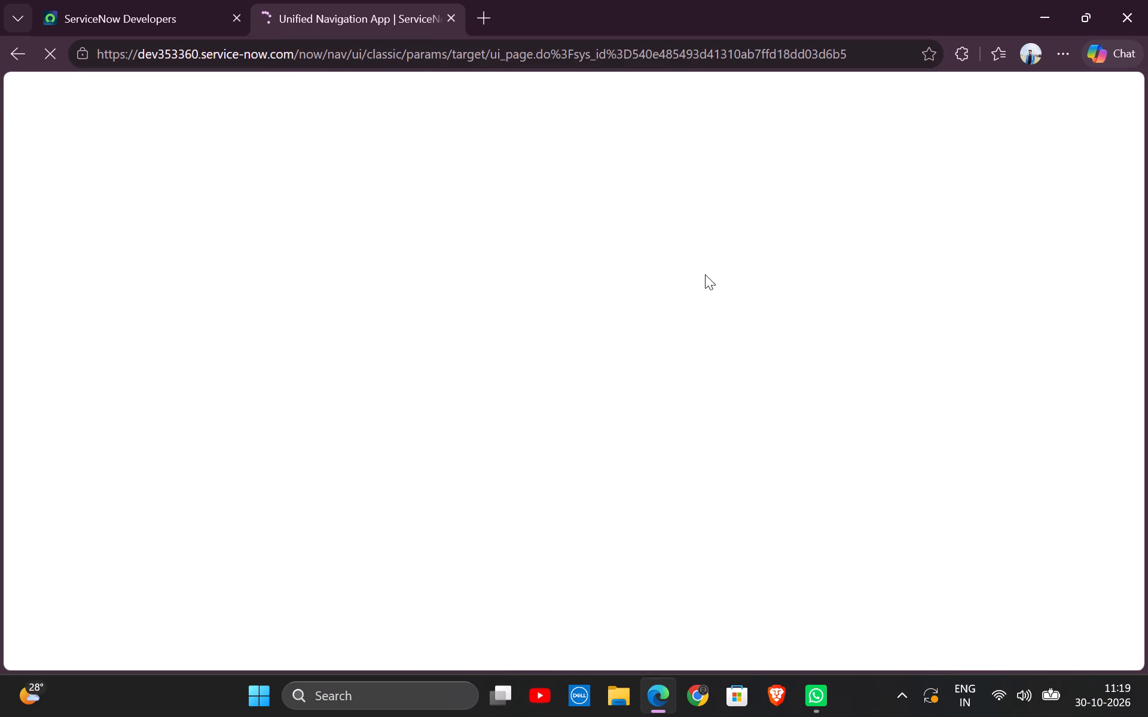
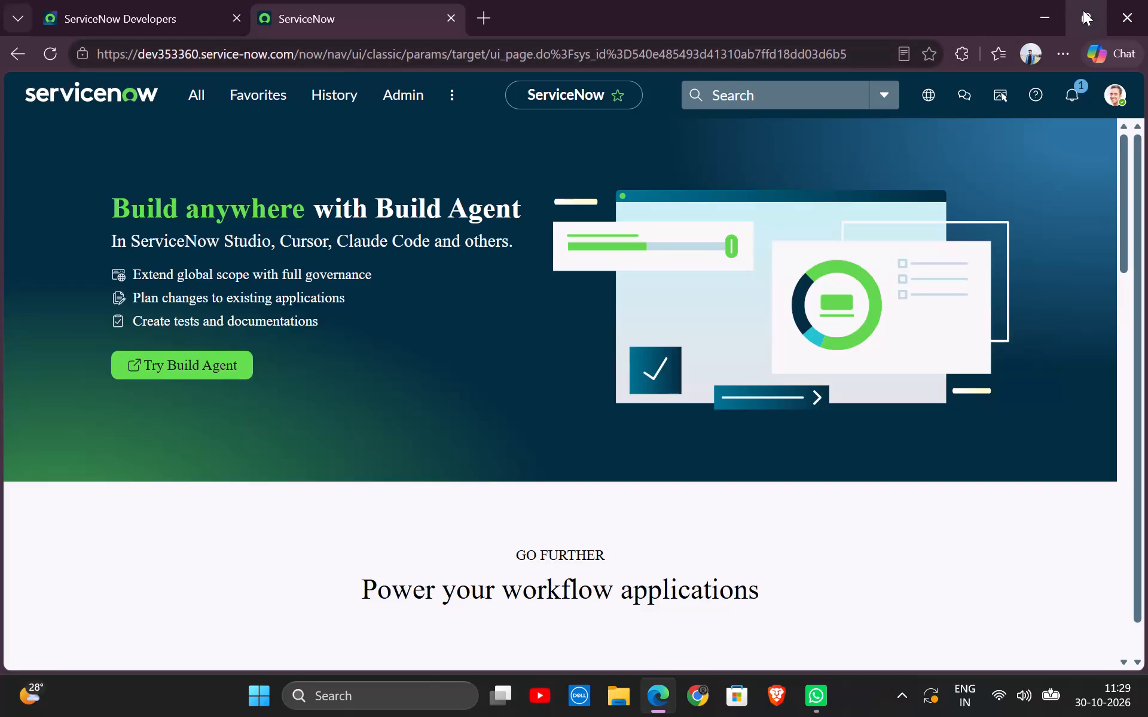
# Restore the maximized browser window to its smaller size, leaving the ServiceNow instance beside the exposed desktop.
pyautogui.click(1083, 10)
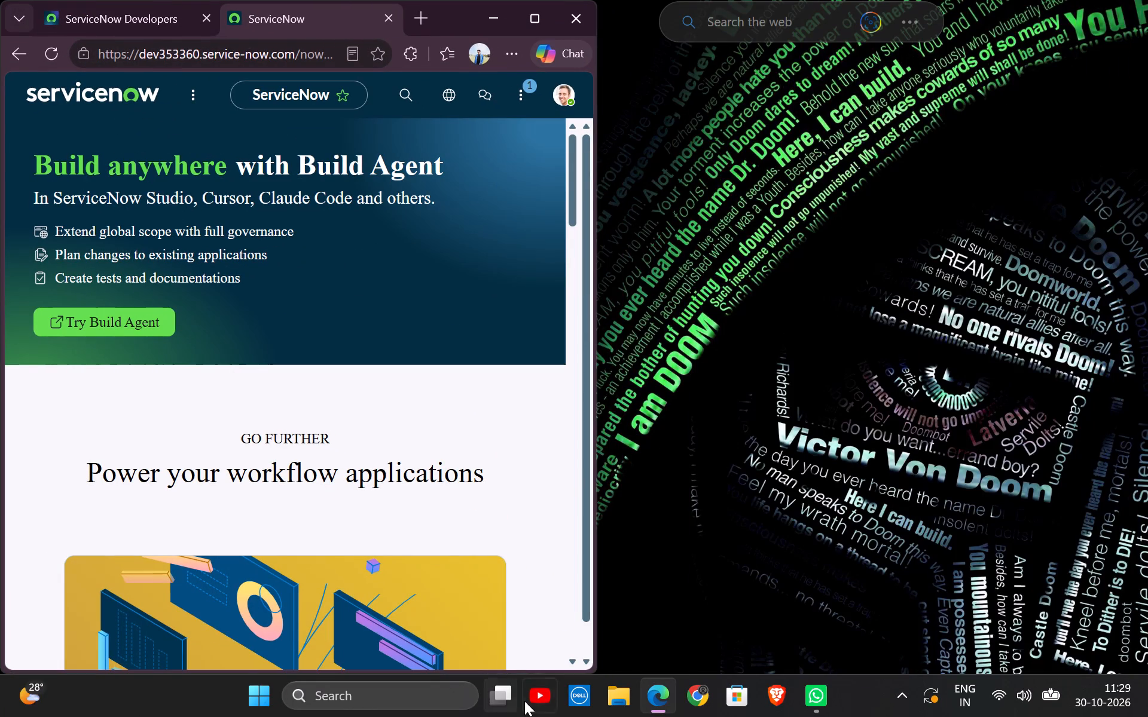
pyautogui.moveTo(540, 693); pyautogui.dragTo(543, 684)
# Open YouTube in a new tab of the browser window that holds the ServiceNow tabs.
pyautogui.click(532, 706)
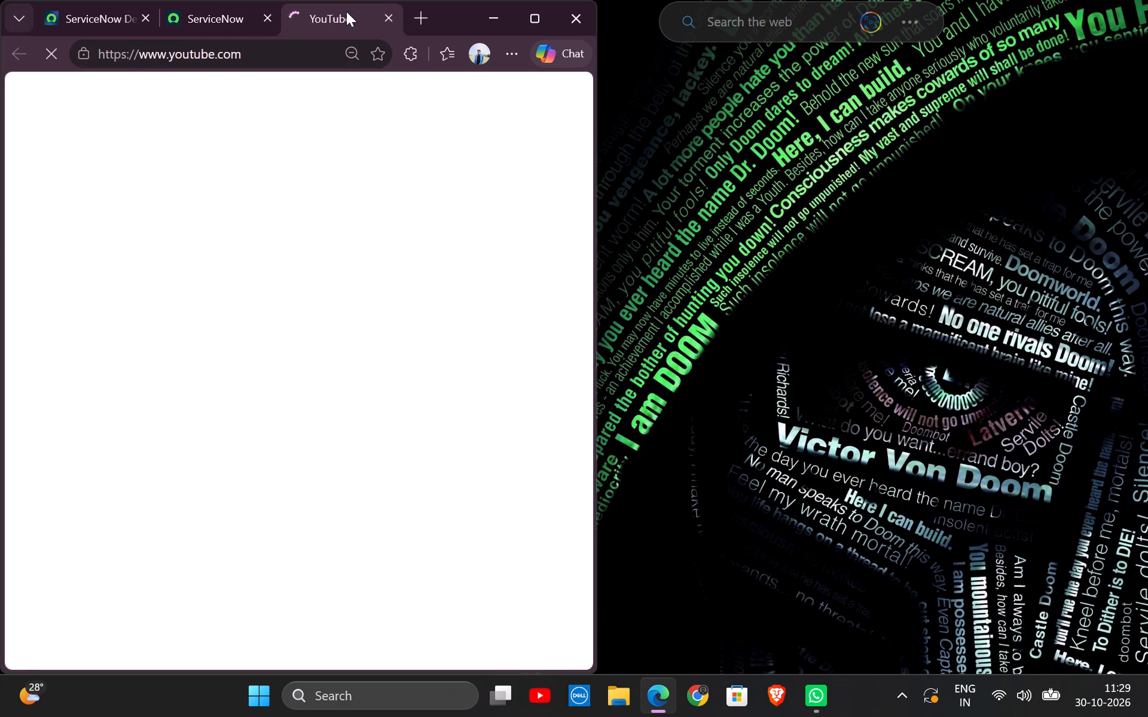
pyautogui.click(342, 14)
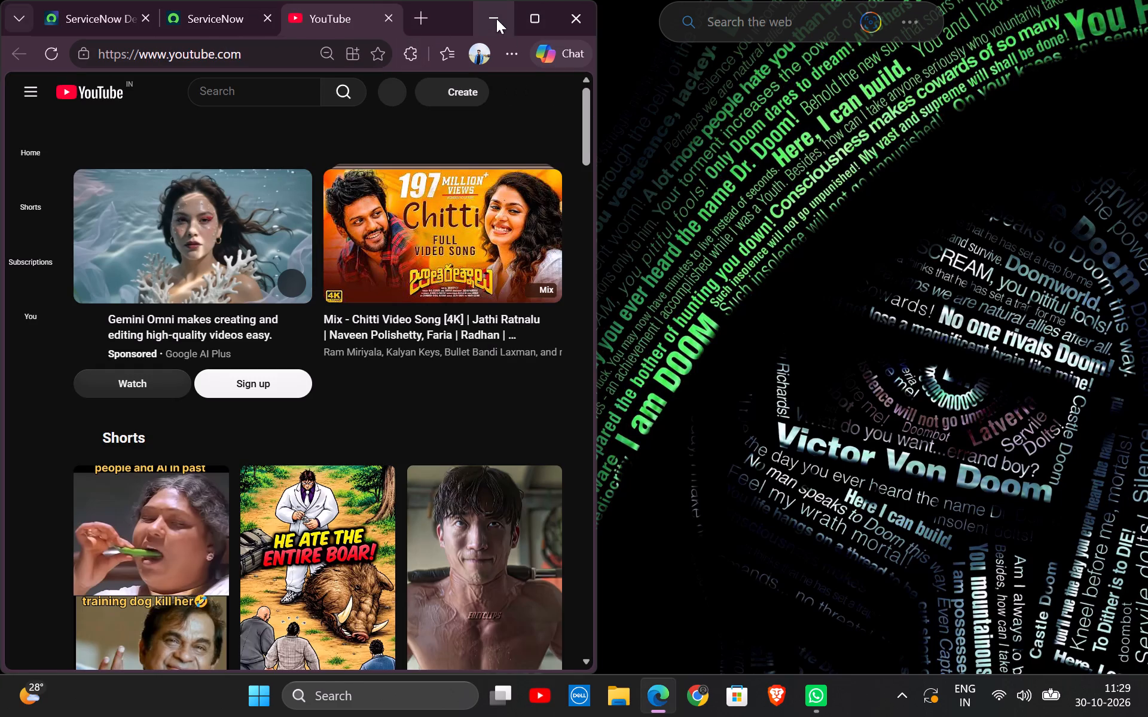
pyautogui.click(504, 72)
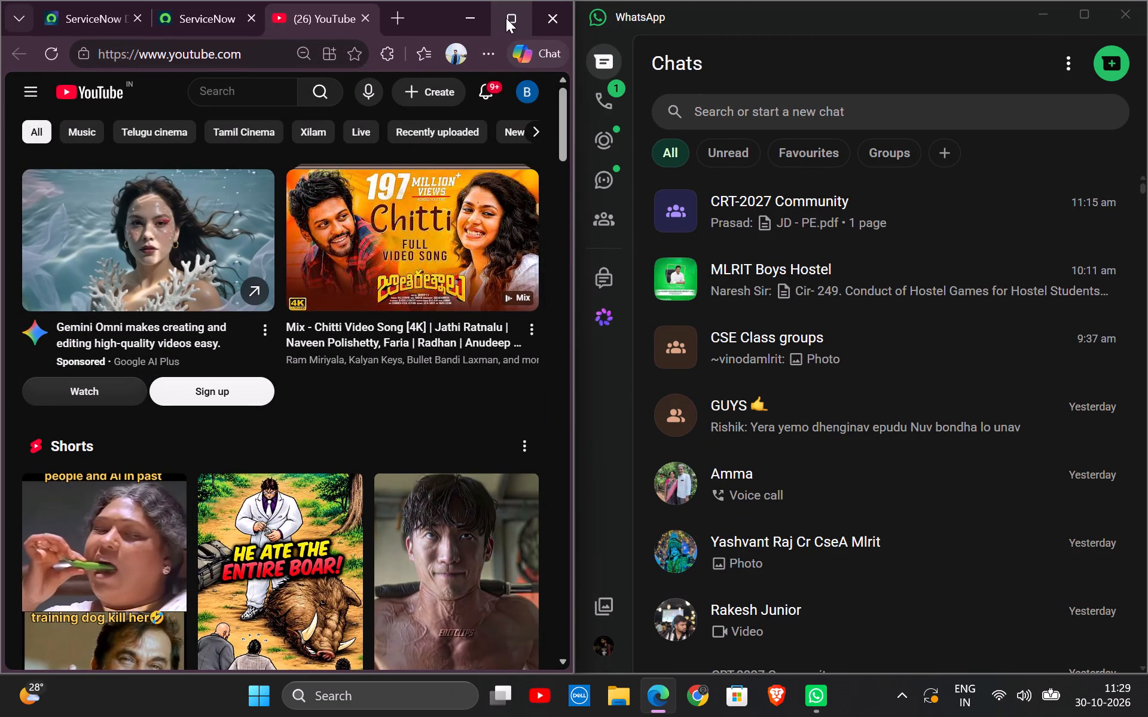
pyautogui.click(492, 128)
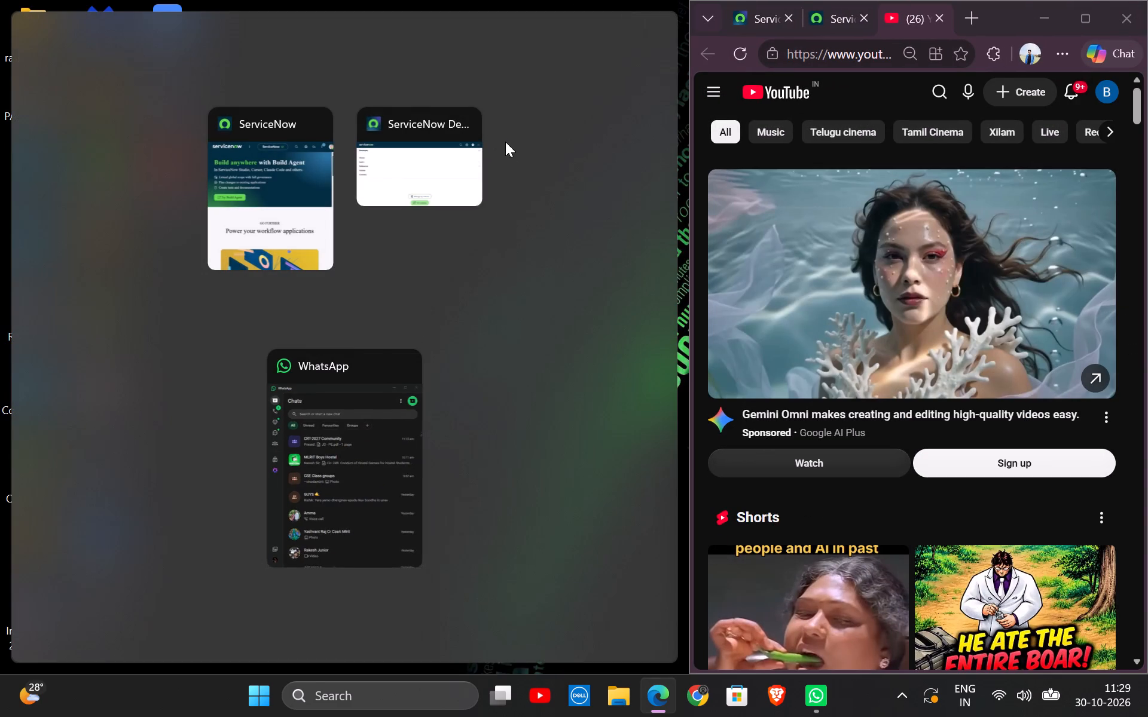